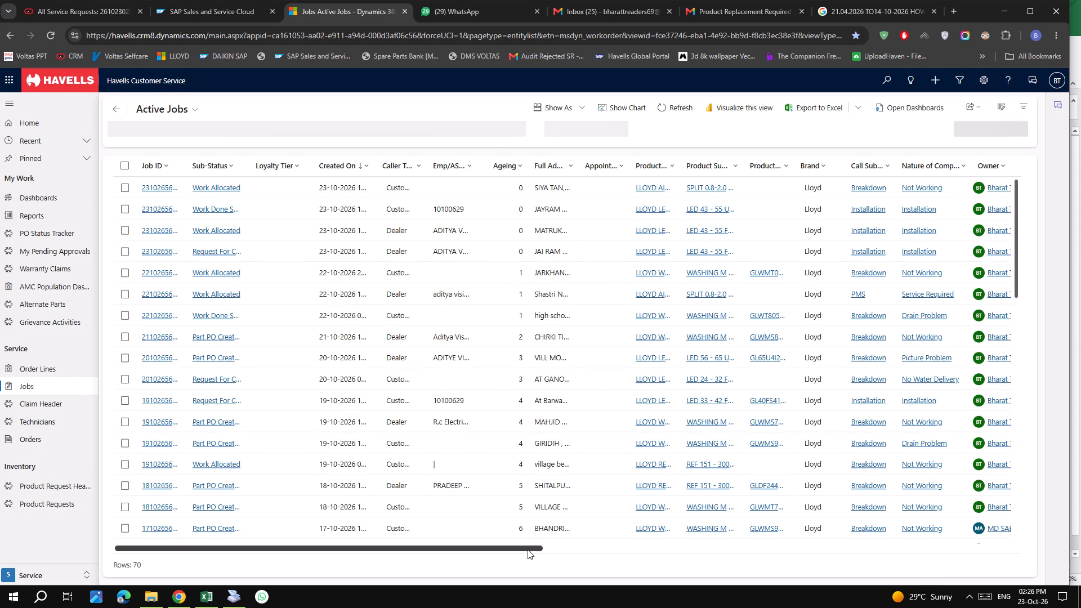
Open the 23-10-2026 television installation job in the Work Done sub-status, with the JAYRAM address, from Active Jobs.
left_click_drag(529, 549, 607, 549)
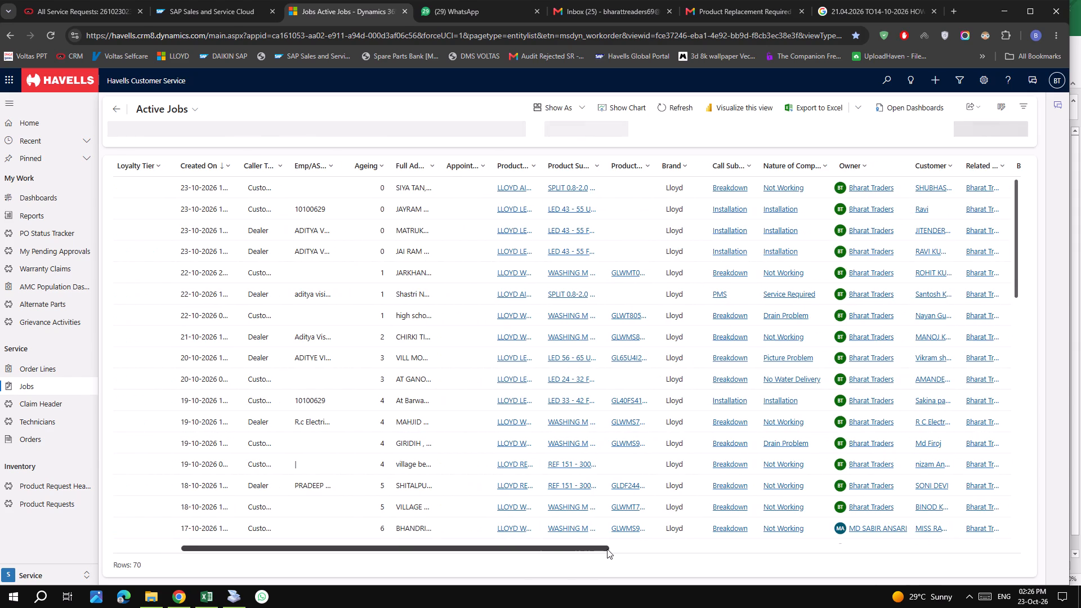
left_click_drag(607, 549, 607, 549)
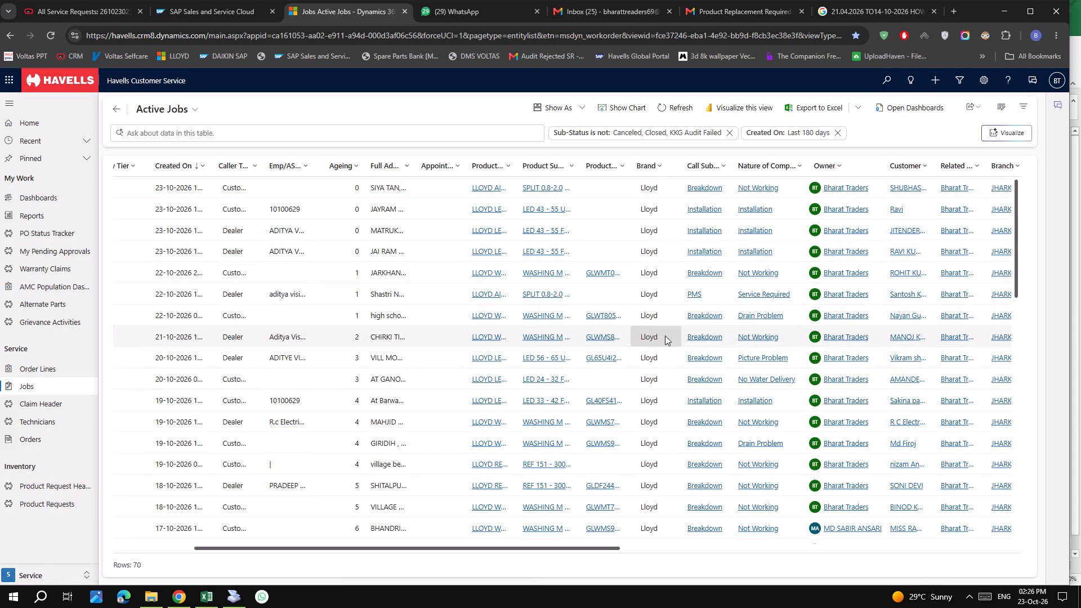
left_click_drag(466, 546, 466, 546)
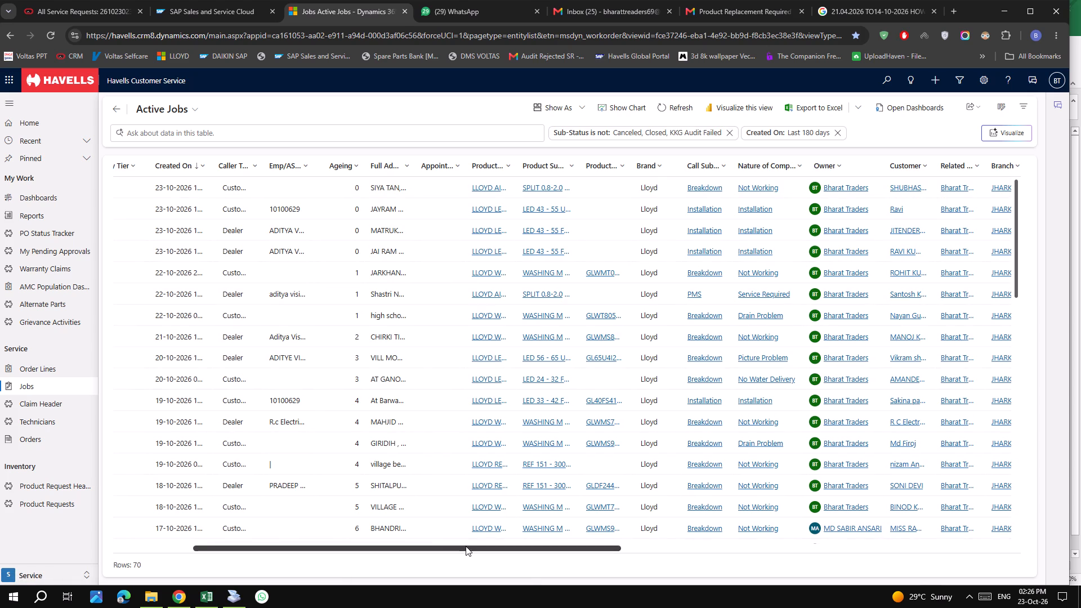
left_click_drag(466, 546, 336, 527)
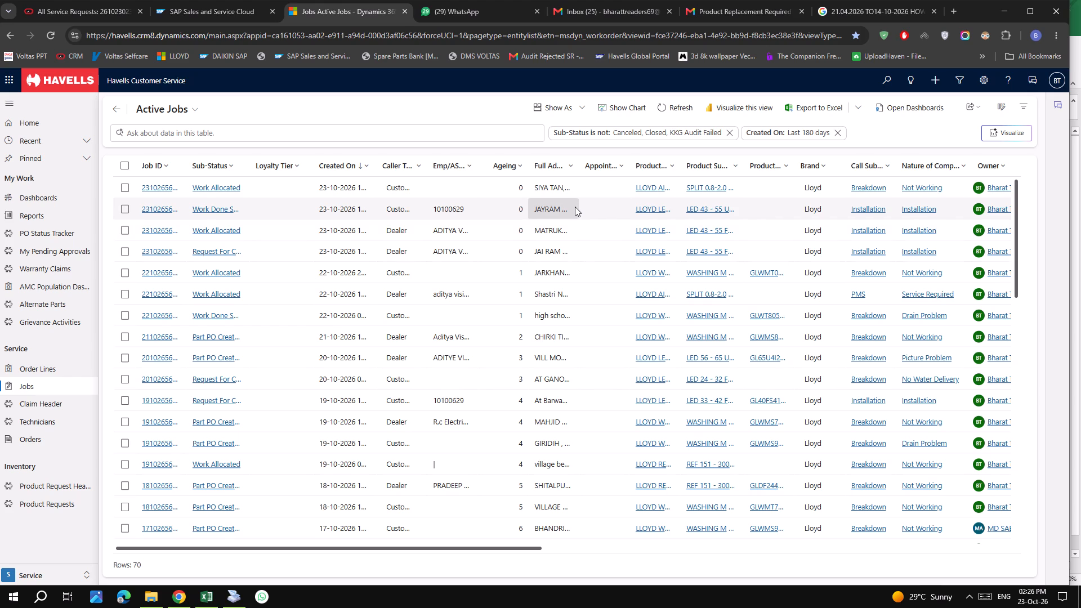
double_click(580, 210)
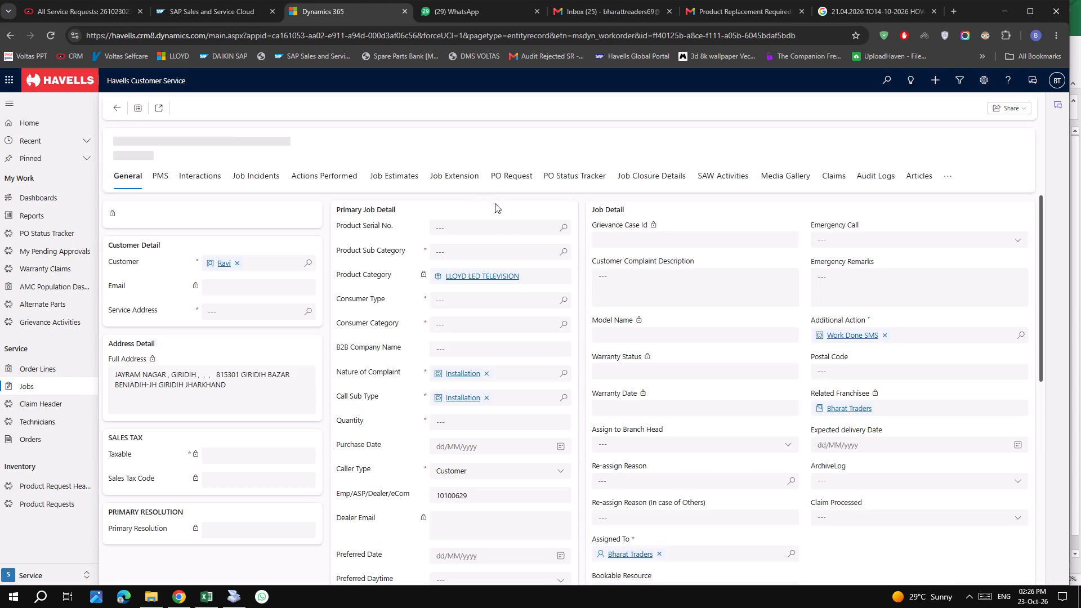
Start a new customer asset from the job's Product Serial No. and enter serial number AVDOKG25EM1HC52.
left_click(562, 227)
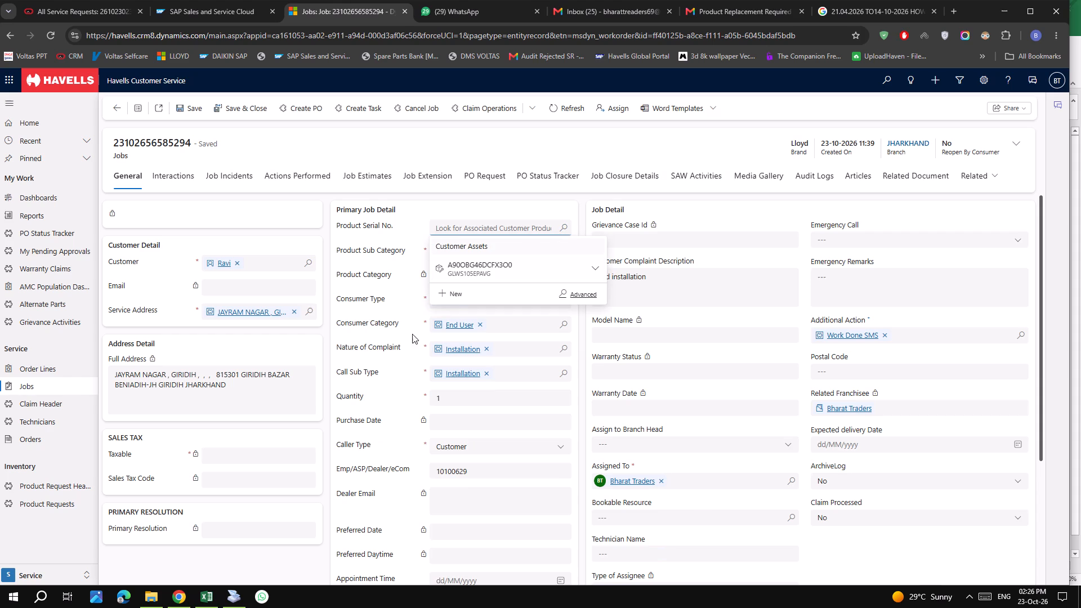
left_click(455, 296)
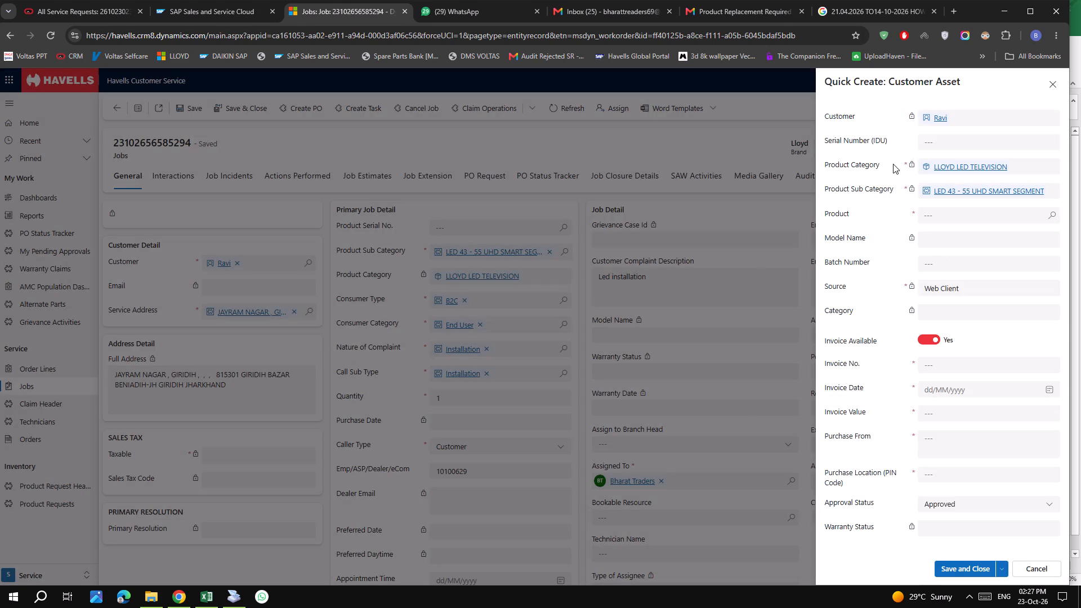
left_click(936, 137)
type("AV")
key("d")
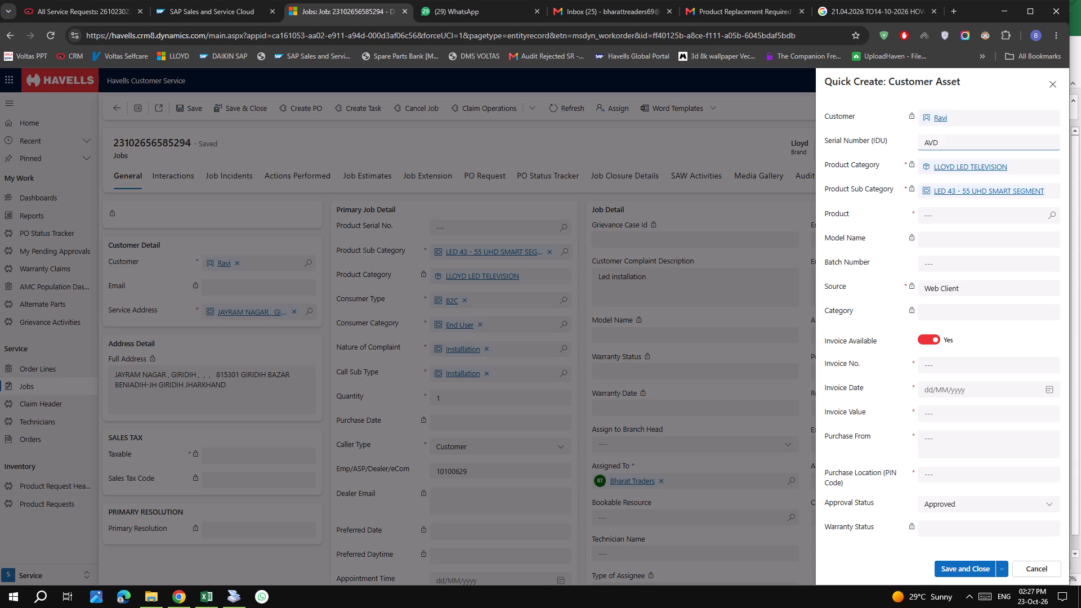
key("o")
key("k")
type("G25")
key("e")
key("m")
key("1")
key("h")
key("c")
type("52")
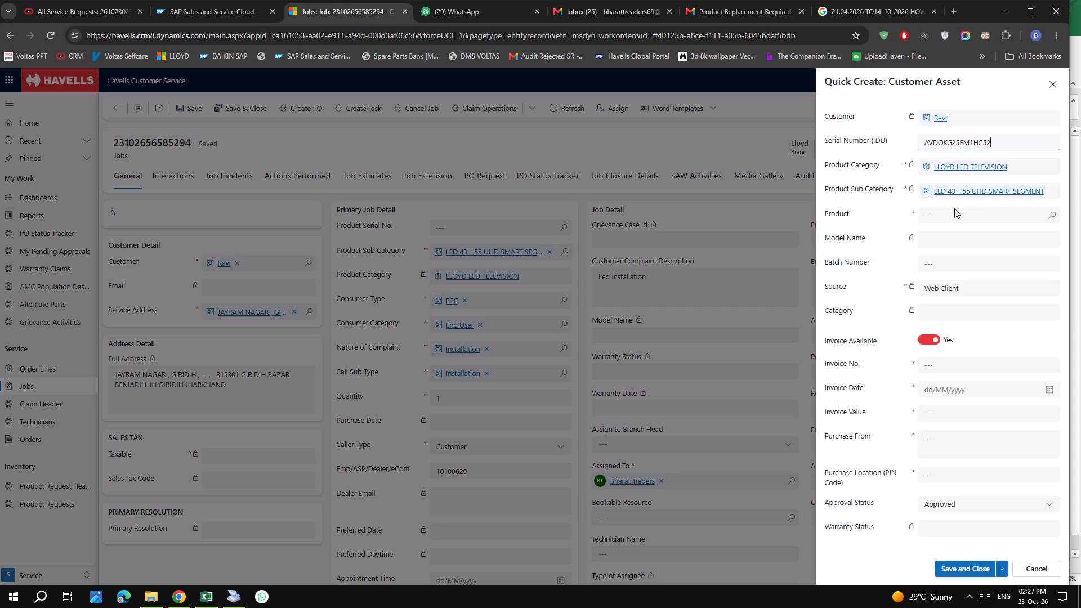
Copy the asset's serial number into the address bar of the Google search tab, then return to the job.
left_click(961, 218)
left_click_drag(993, 144, 887, 144)
key("ctrl+c")
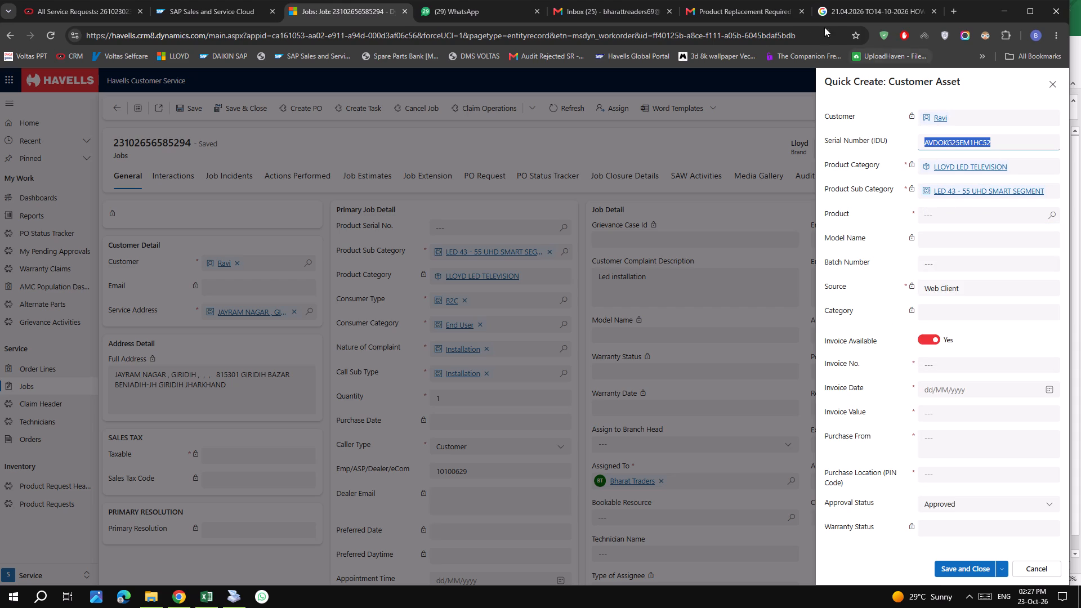
left_click(919, 7)
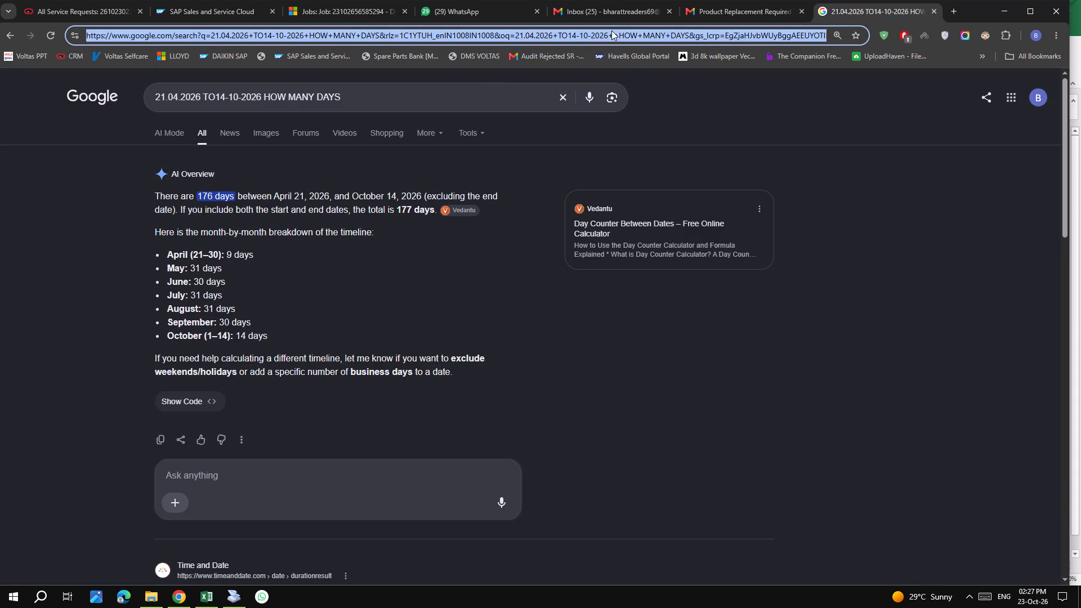
triple_click(611, 30)
left_click(610, 30)
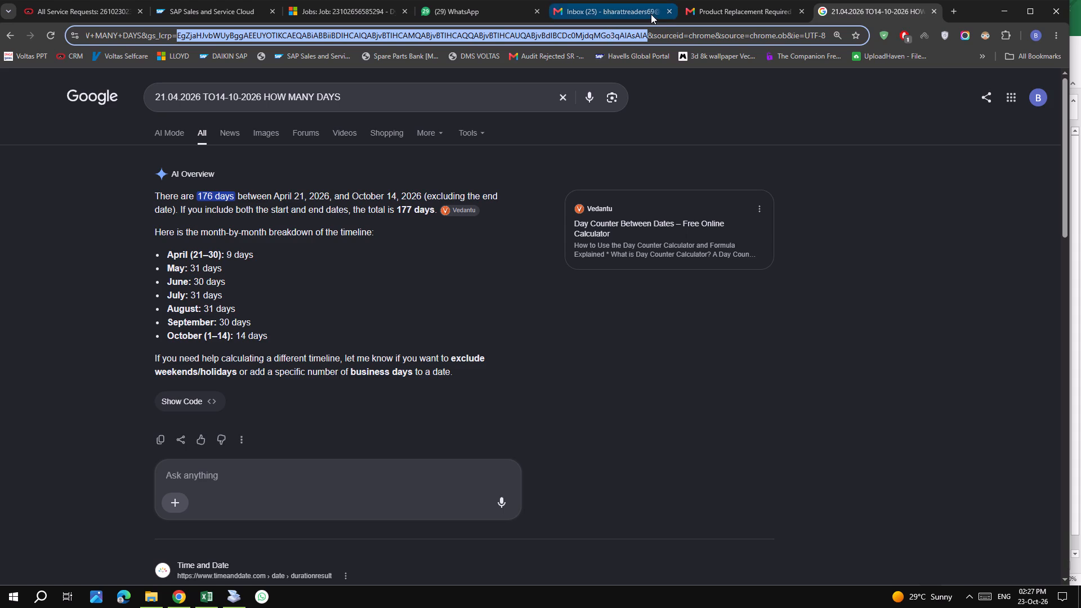
double_click(654, 37)
left_click(654, 34)
double_click(655, 34)
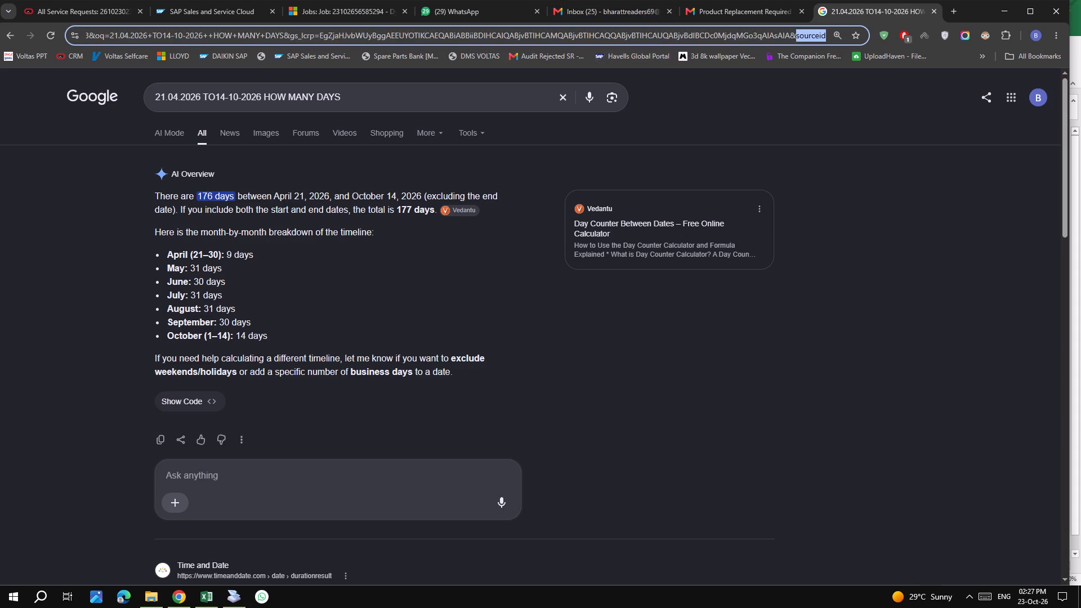
key("BackSpace")
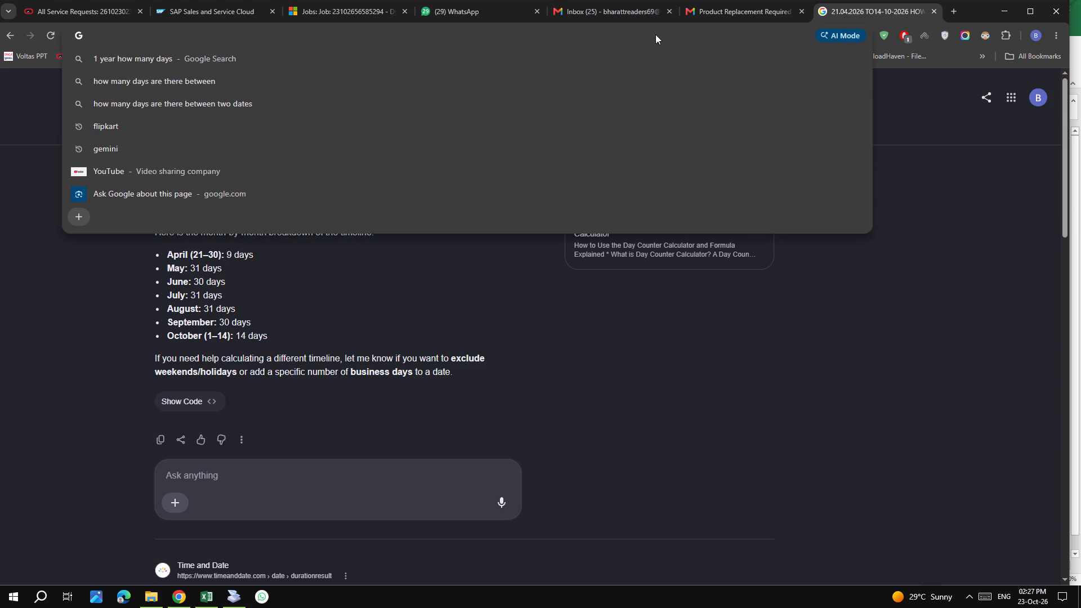
key("ctrl+v")
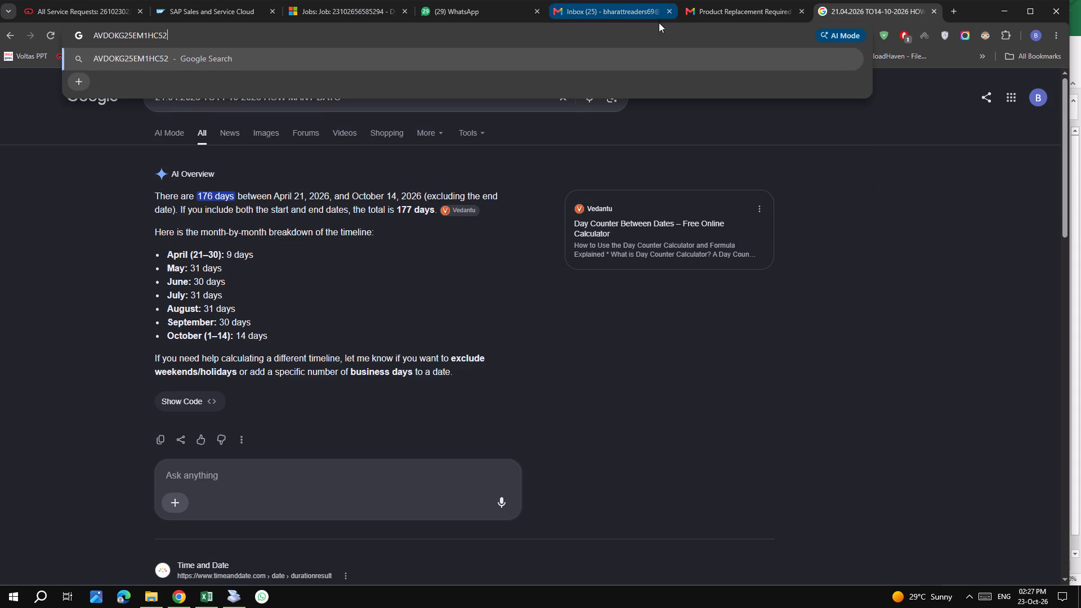
left_click(372, 0)
left_click(364, 8)
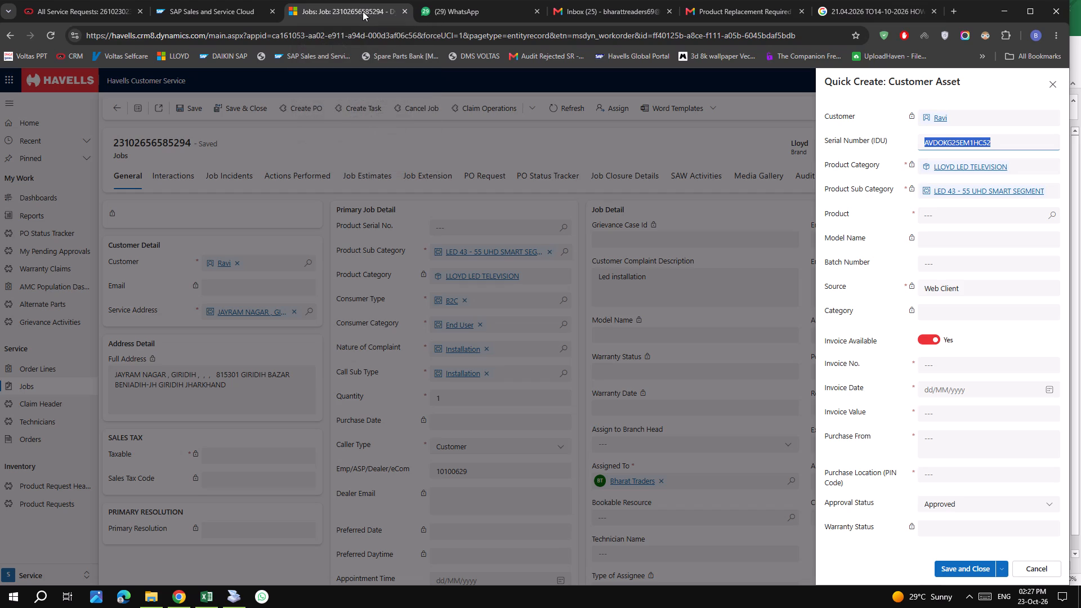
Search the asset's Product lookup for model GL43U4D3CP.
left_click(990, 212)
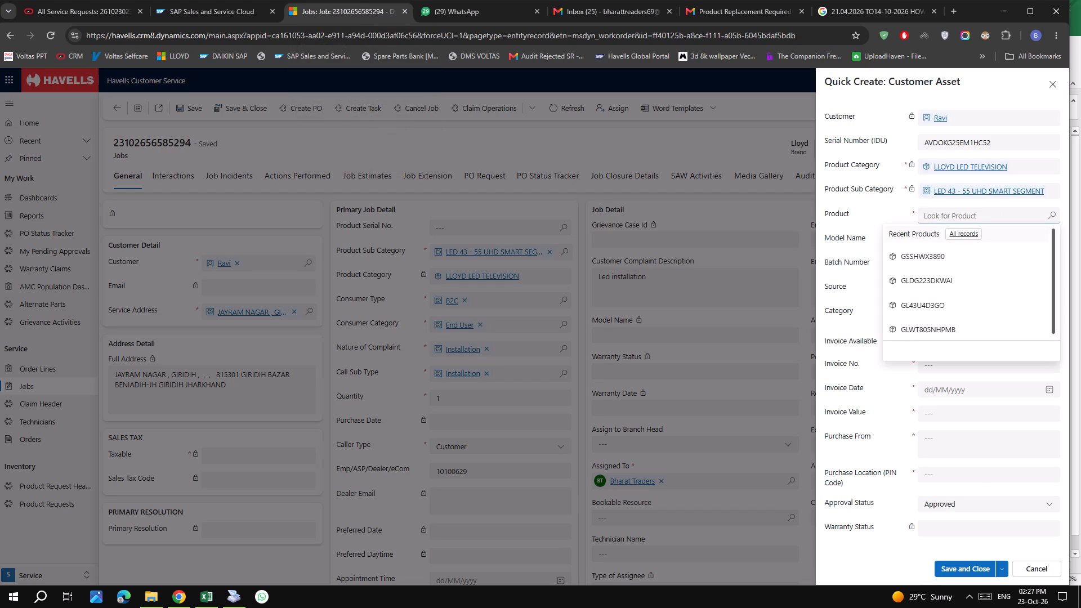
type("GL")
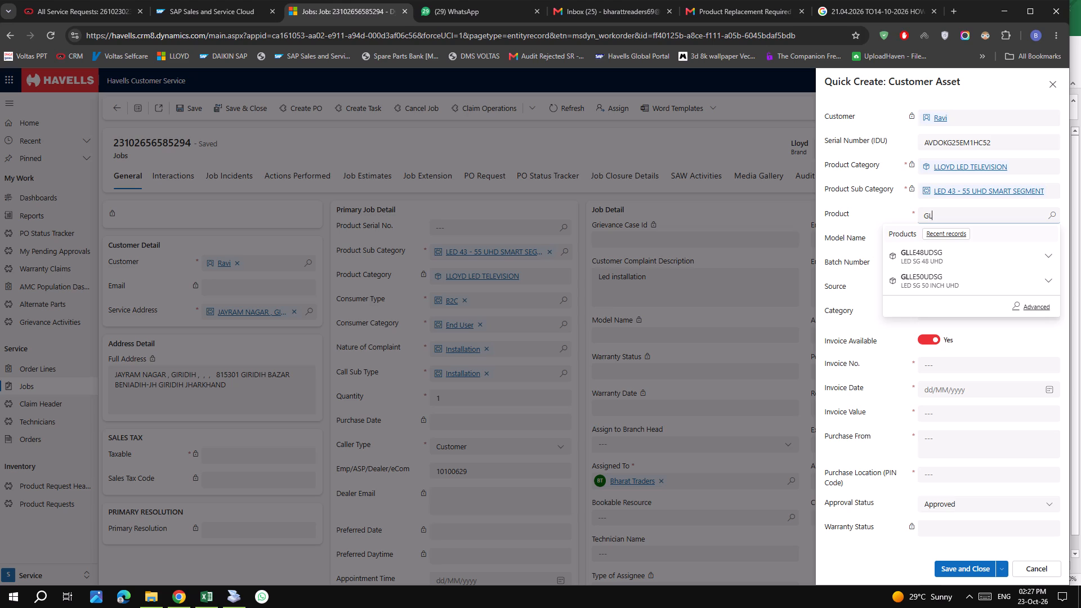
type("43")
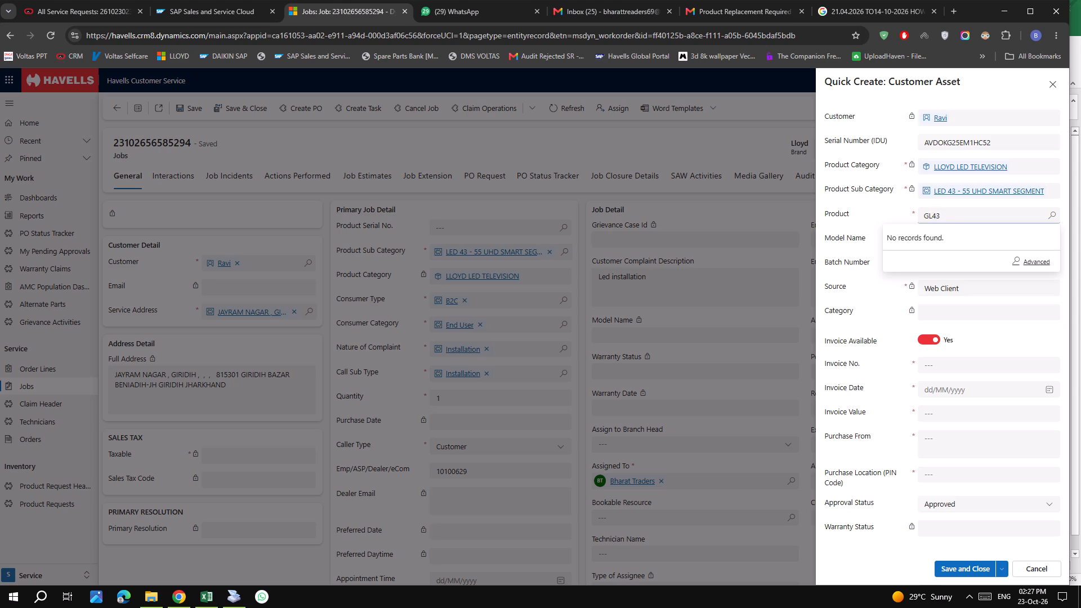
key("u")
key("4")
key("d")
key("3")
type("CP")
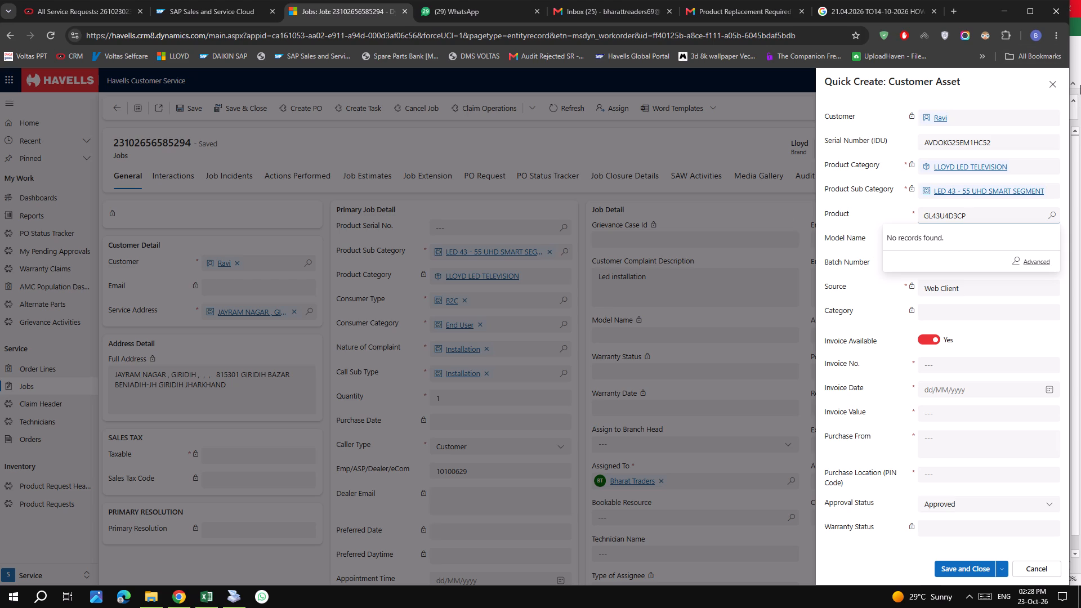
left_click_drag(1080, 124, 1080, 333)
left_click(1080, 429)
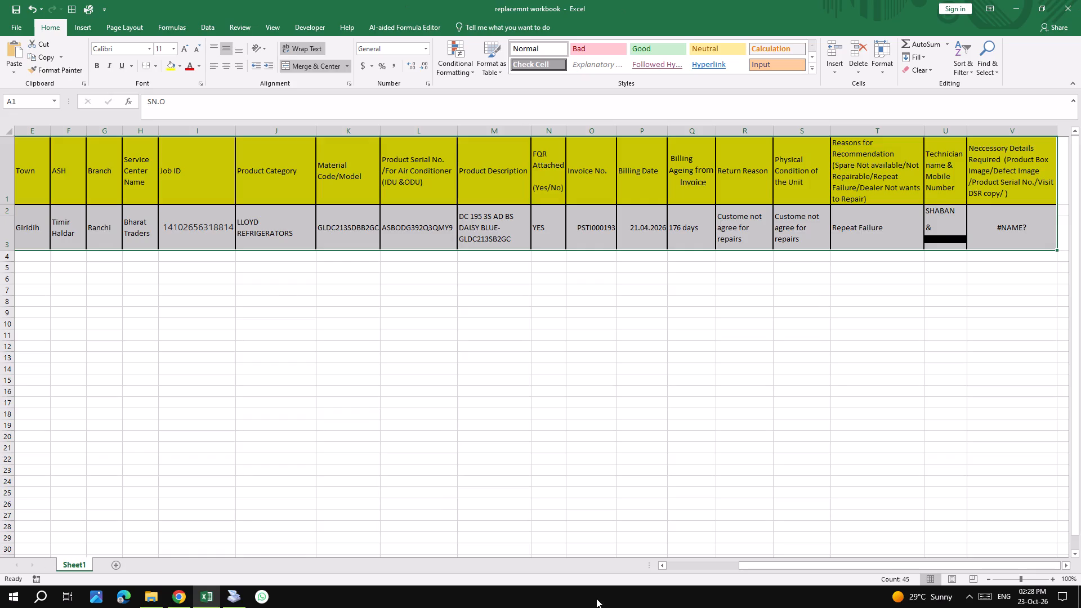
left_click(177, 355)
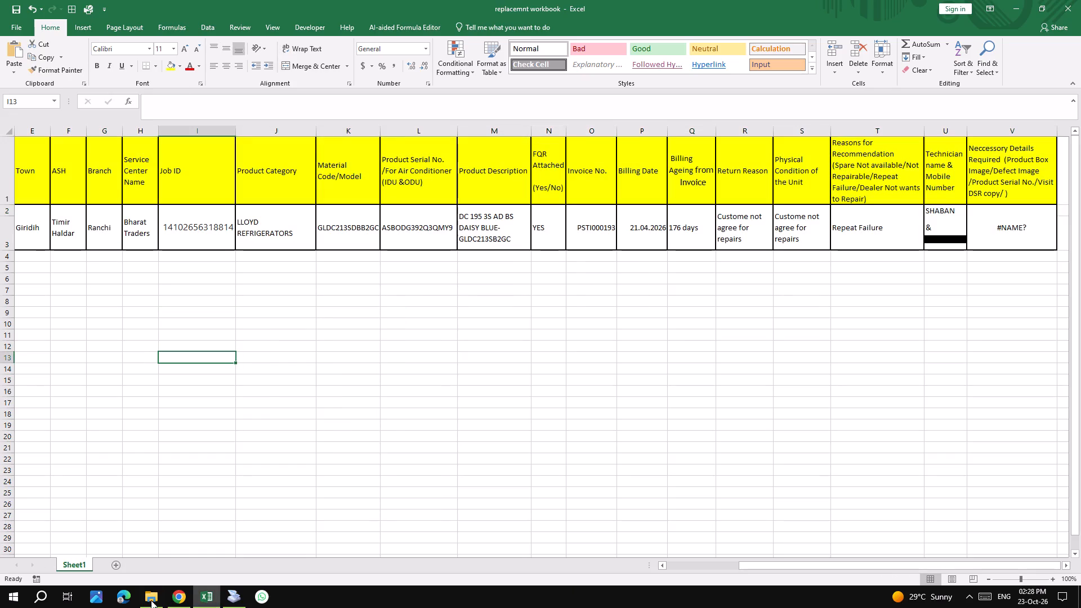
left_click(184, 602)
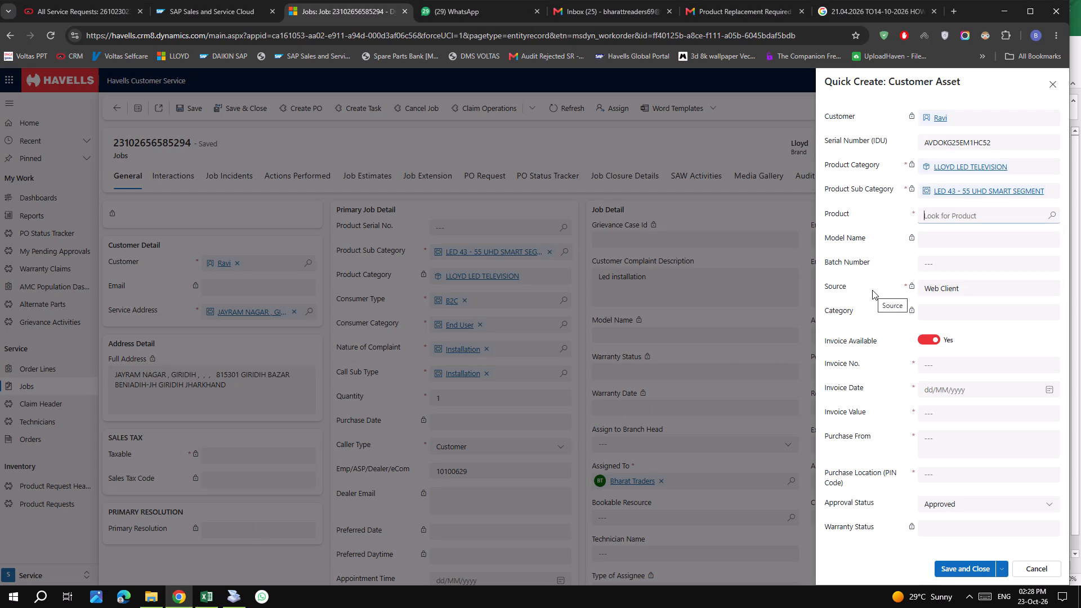
Search the asset's Product lookup again for model GL43U4D3CP.
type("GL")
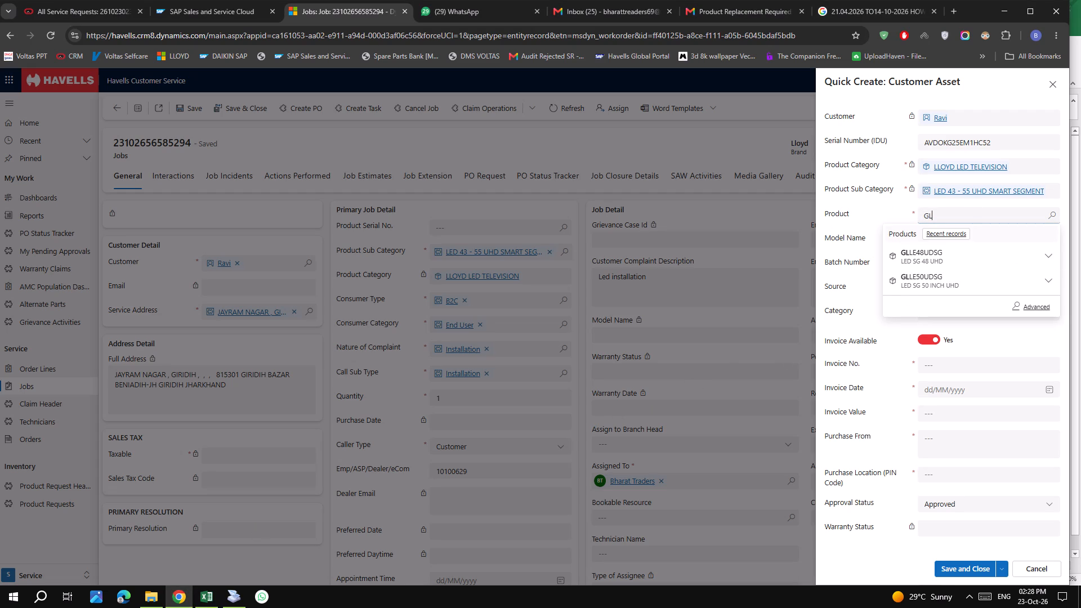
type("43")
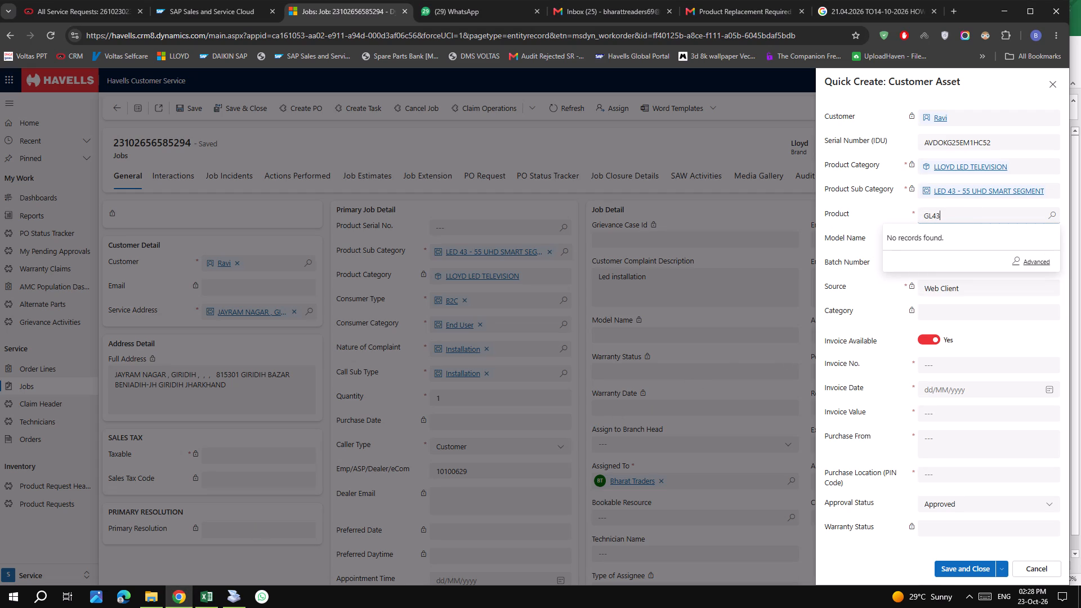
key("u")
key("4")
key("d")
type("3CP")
Copy model number GL43U4D3CP into the Google search tab's address bar, spaced after the serial number, and return to the job.
left_click_drag(968, 219, 960, 219)
left_click_drag(960, 219, 918, 233)
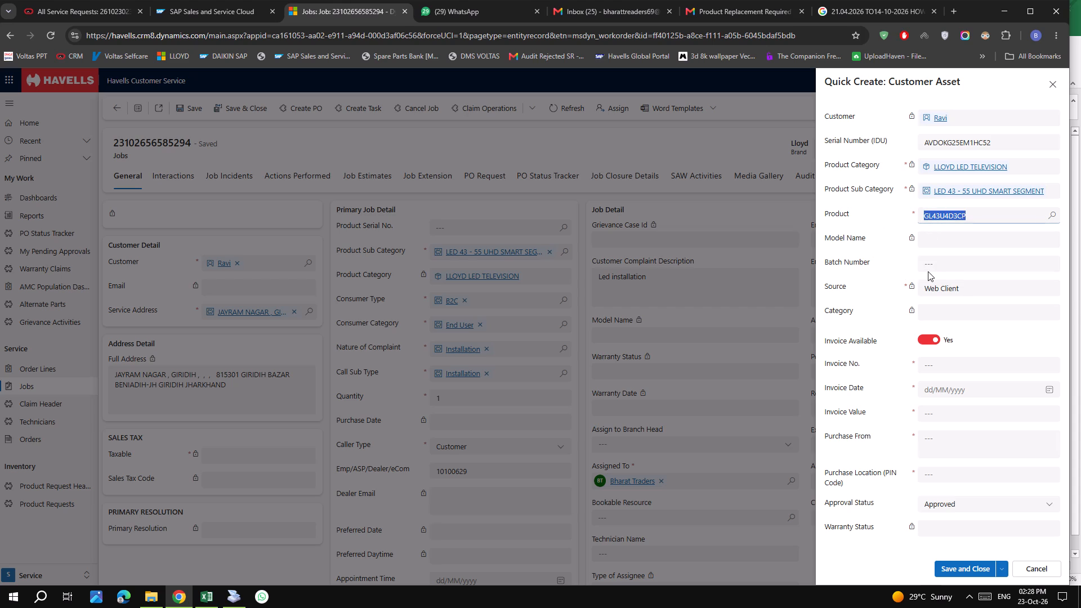
key("ctrl+c")
key("ctrl+c")
key("ctrl+c")
left_click(857, 9)
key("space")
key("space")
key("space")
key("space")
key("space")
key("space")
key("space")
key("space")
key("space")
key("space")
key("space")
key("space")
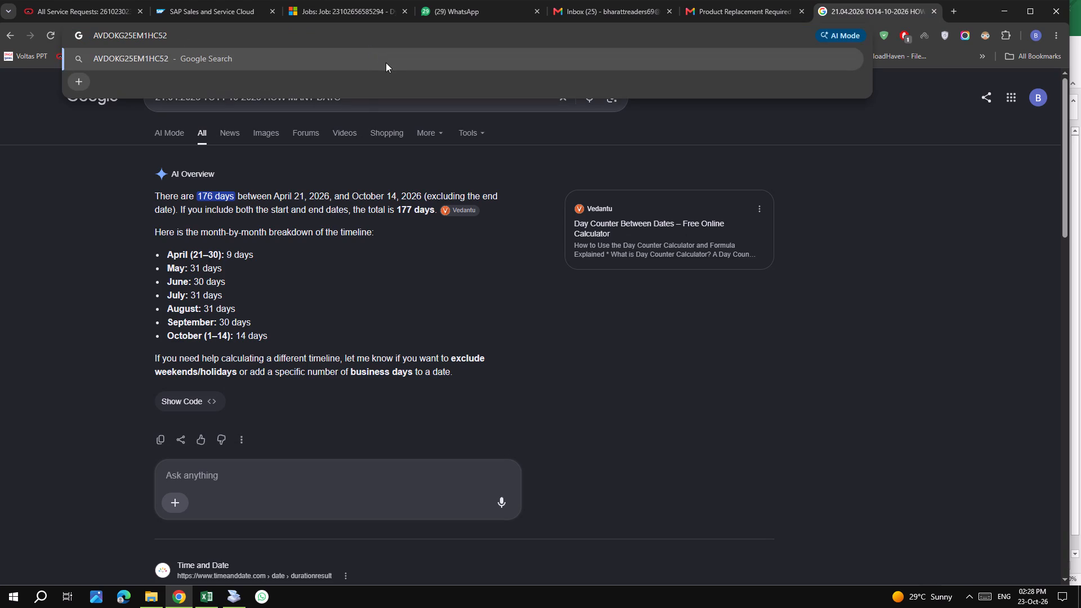
key("ctrl+v")
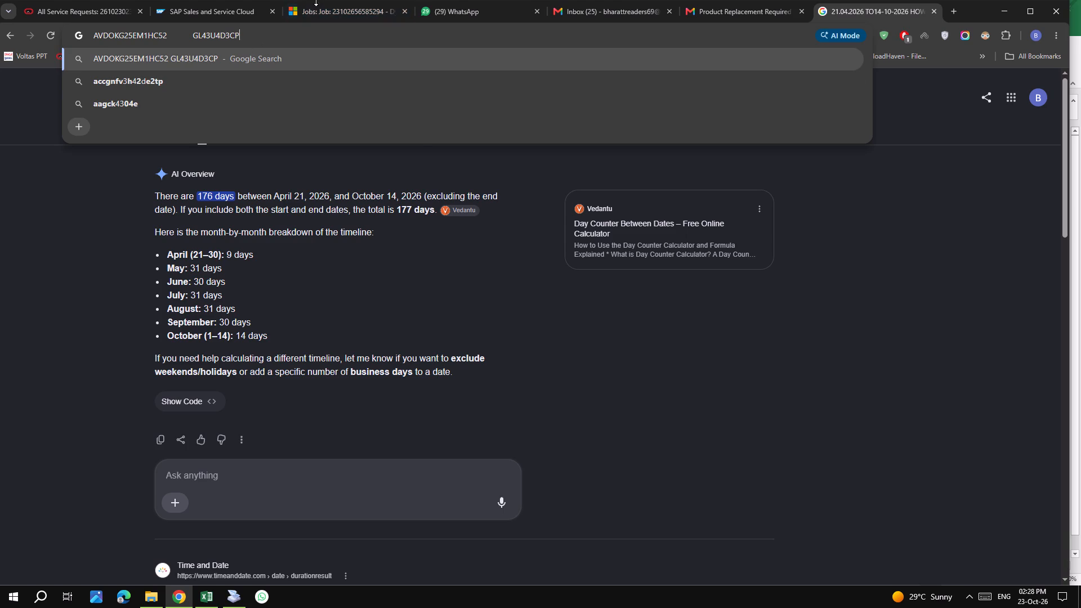
left_click(329, 12)
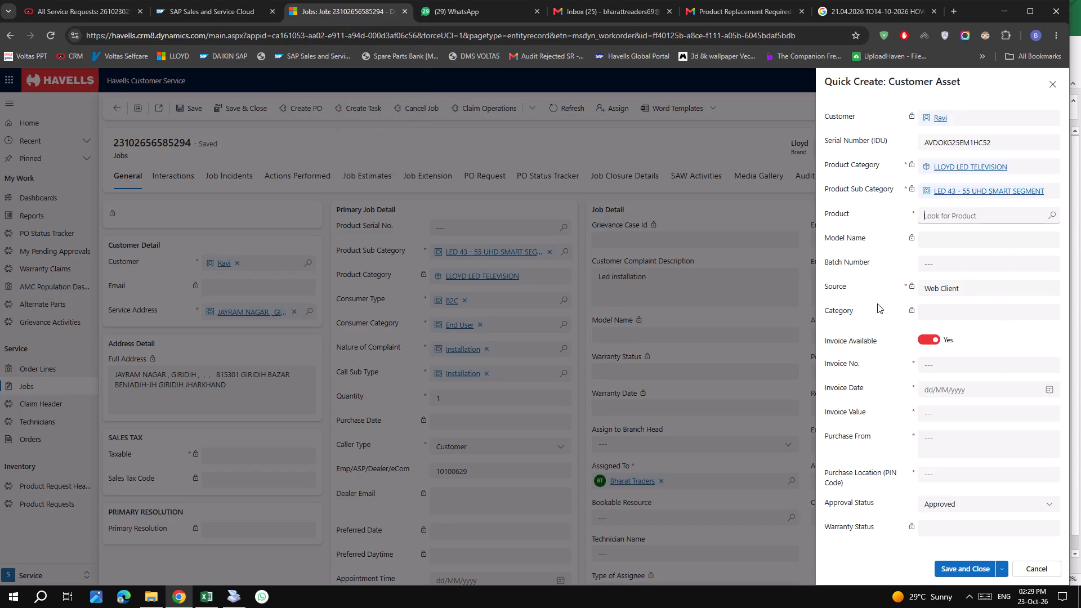
Close the new customer asset form and discard its unsaved changes.
left_click(1053, 83)
left_click(607, 367)
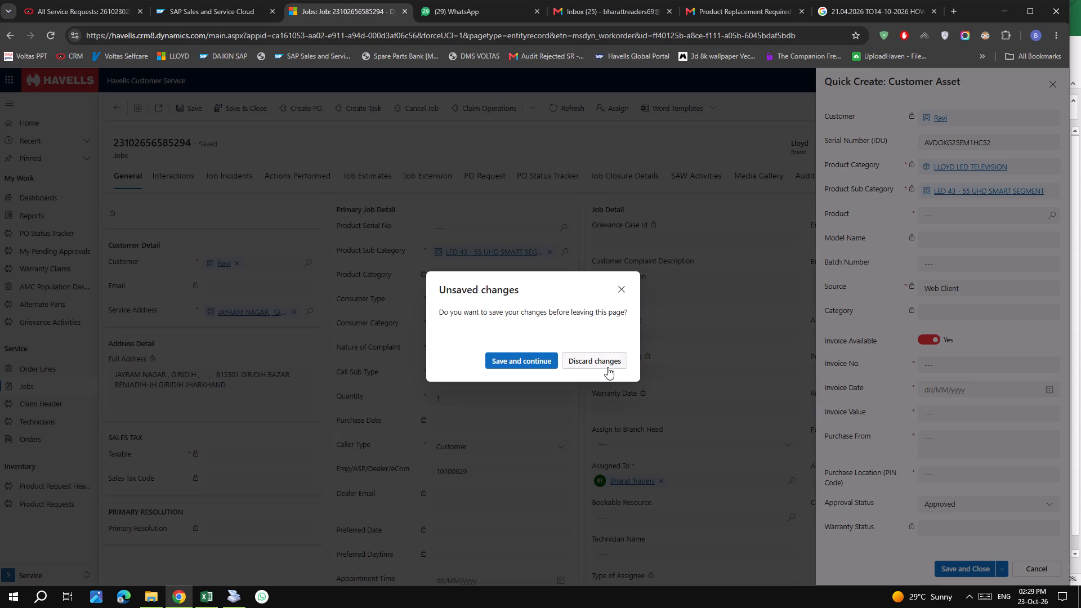
Search all records for GL43U4D3CP and open the matching product record.
left_click(881, 86)
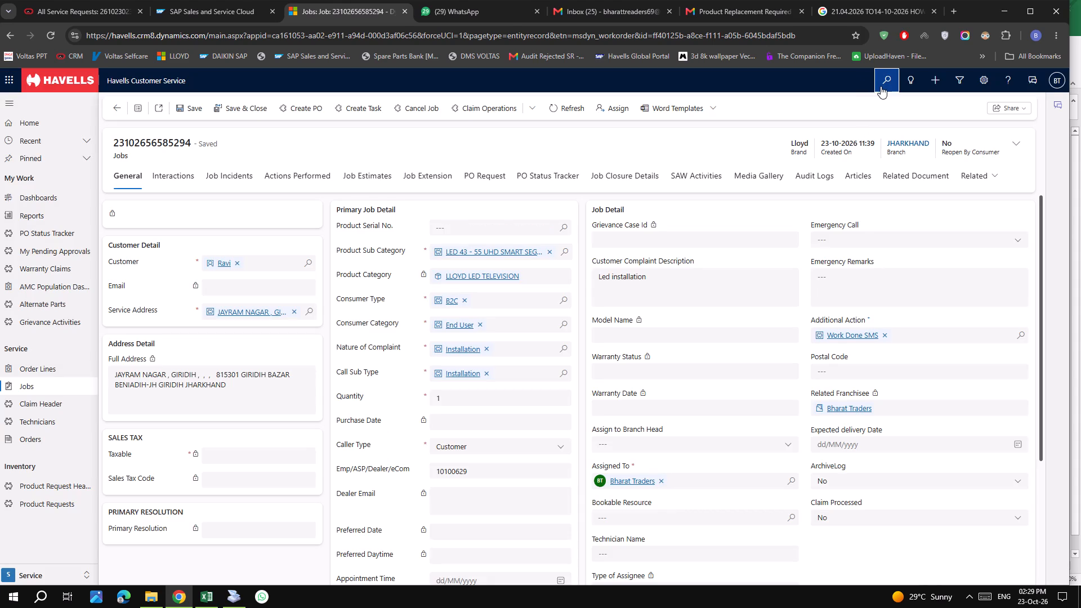
left_click(515, 113)
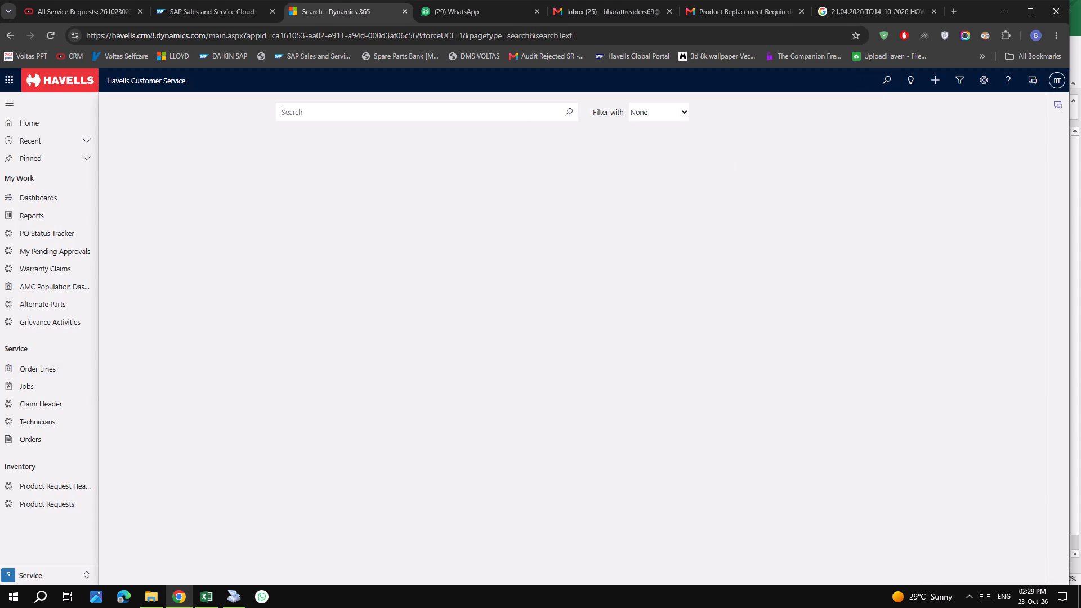
key("ctrl+v")
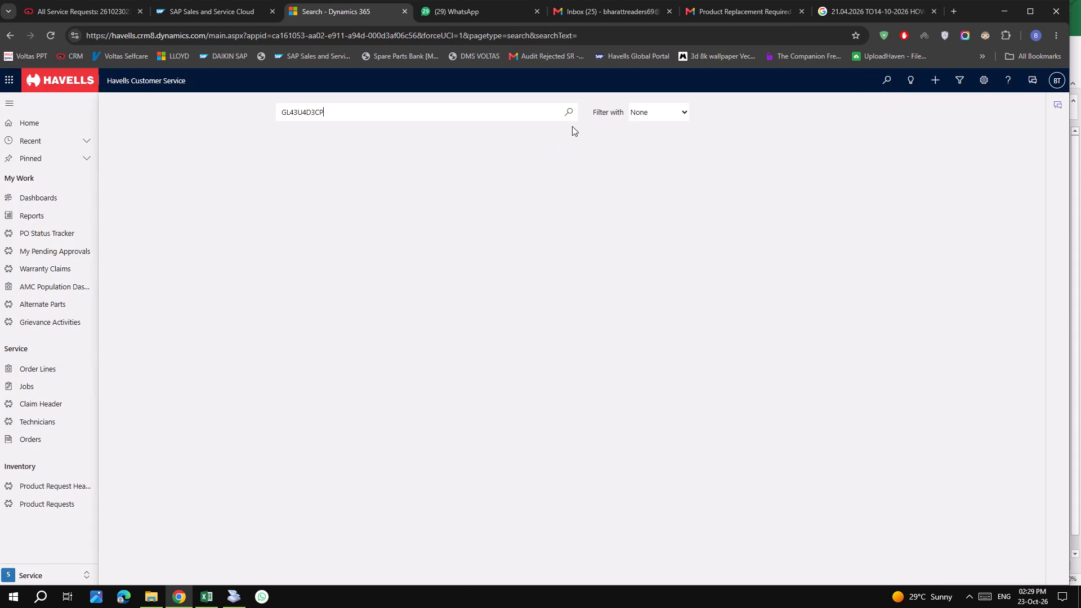
left_click(571, 114)
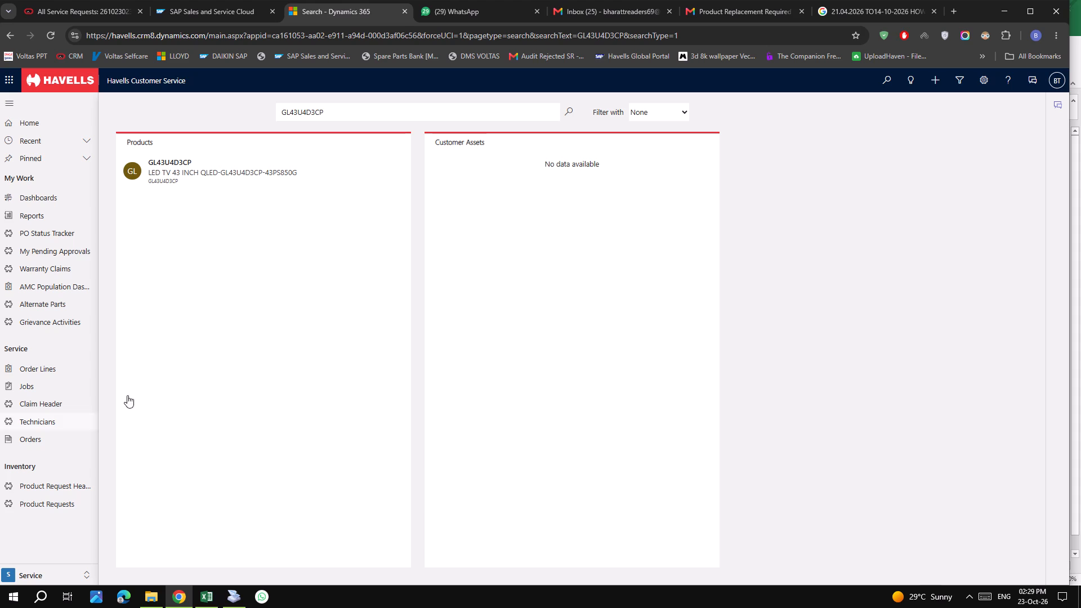
left_click(220, 184)
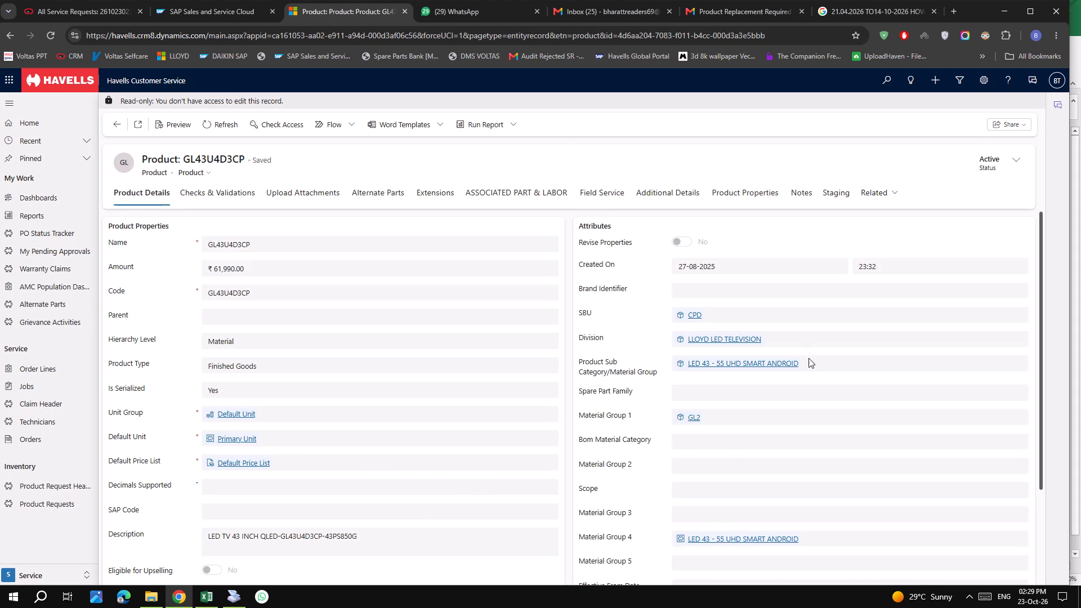
left_click_drag(797, 364, 691, 377)
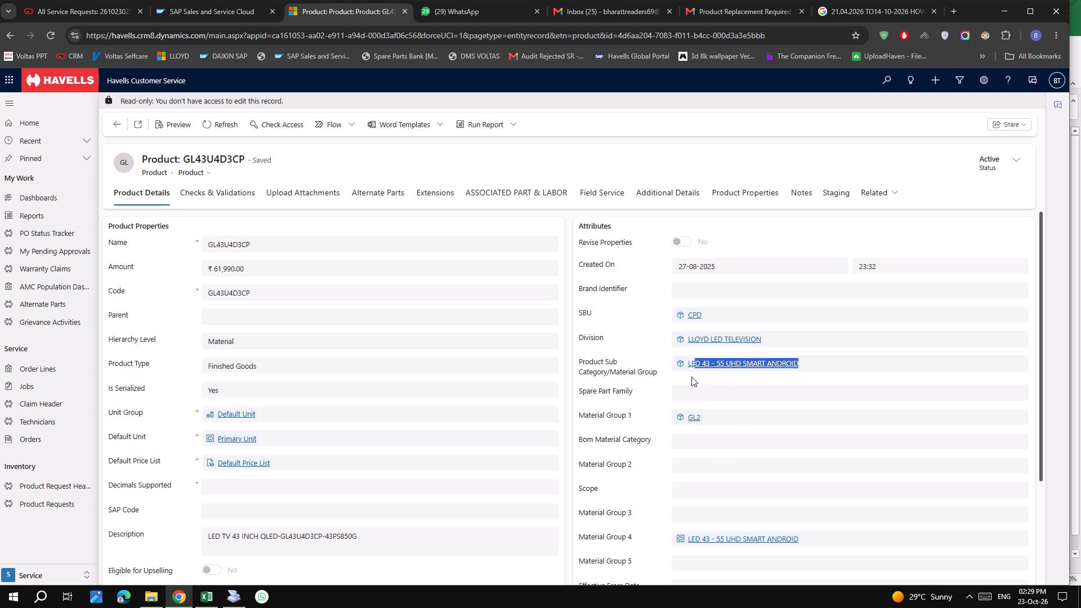
left_click_drag(691, 377, 685, 372)
key("ctrl+c")
key("ctrl+c")
key("ctrl+c")
left_click_drag(685, 372, 832, 368)
key("ctrl+c")
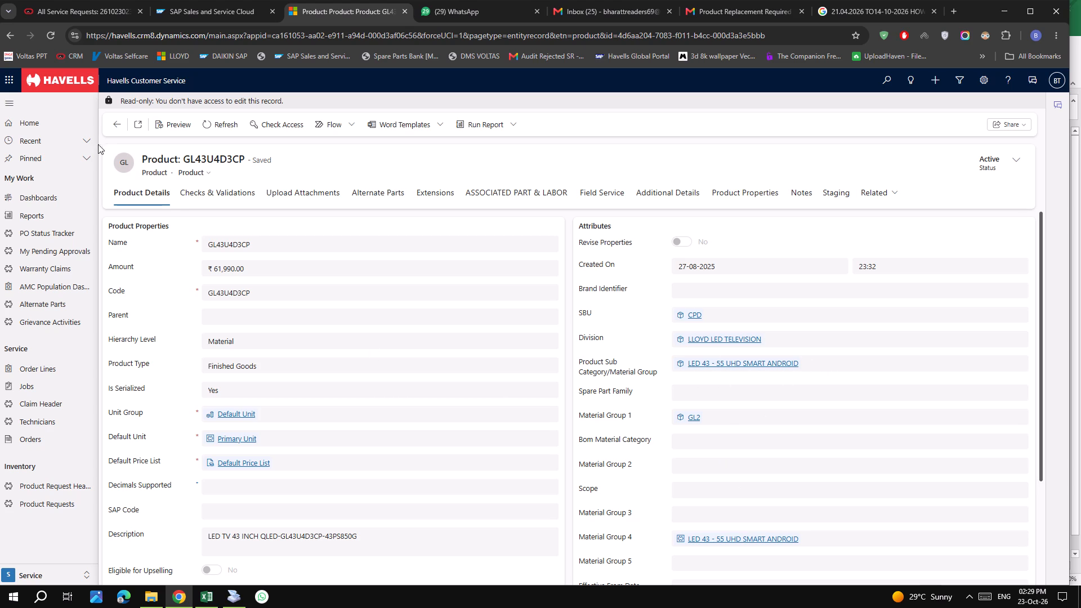
left_click(9, 43)
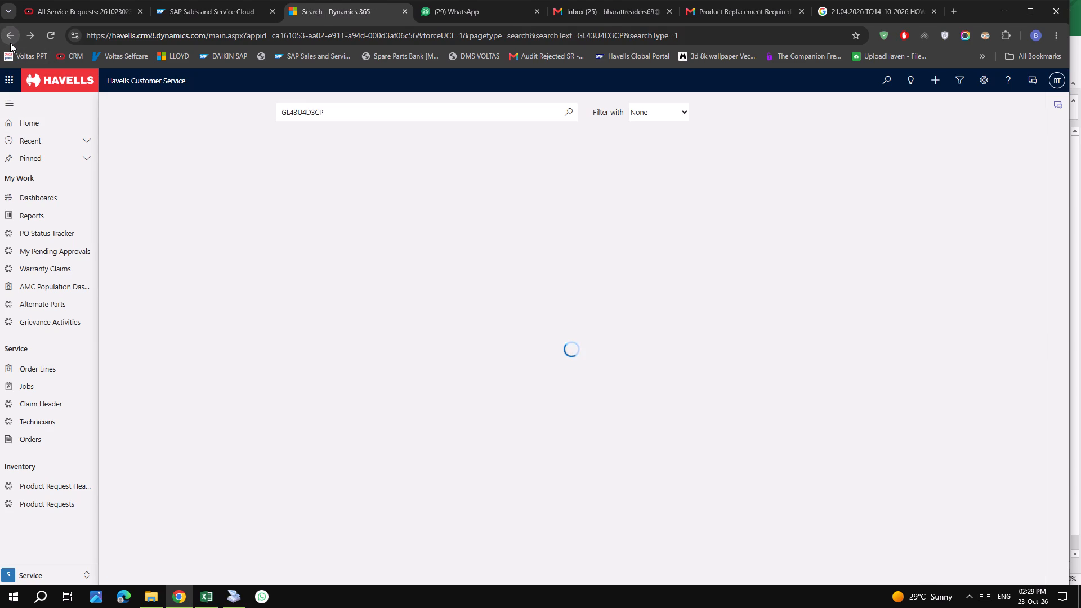
left_click(10, 43)
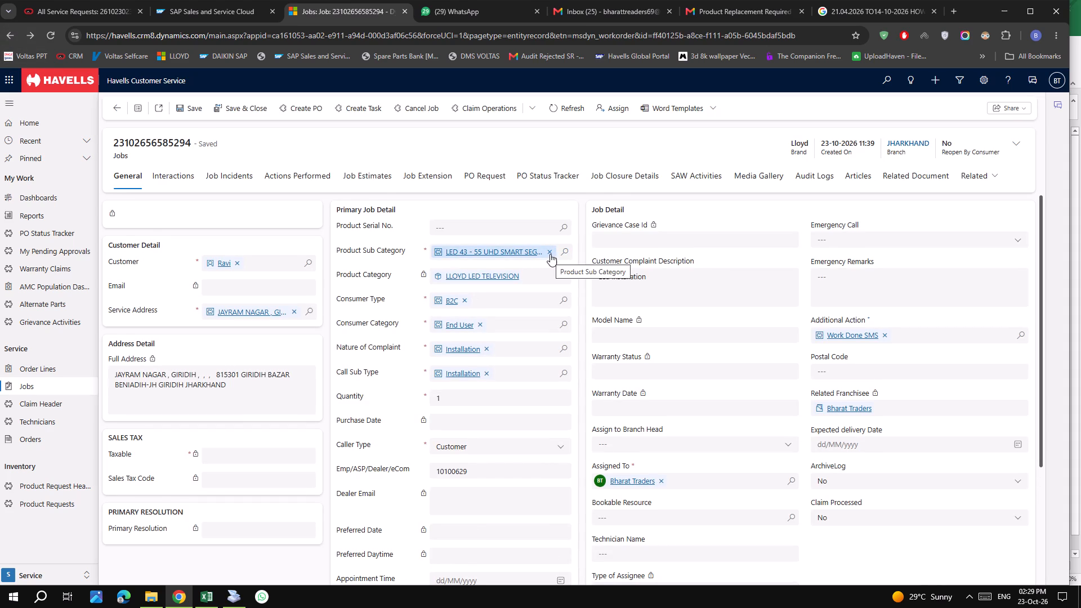
Change the job's Product Sub Category to LED 43 - 55 UHD SMART ANDROID and save the job.
left_click(550, 254)
key("ctrl+v")
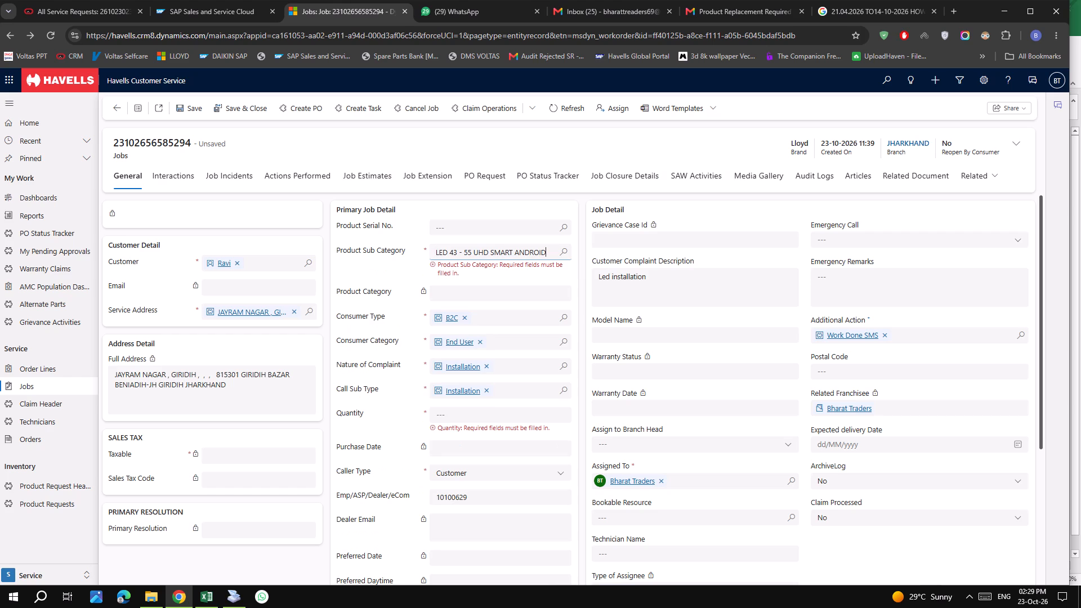
left_click(492, 289)
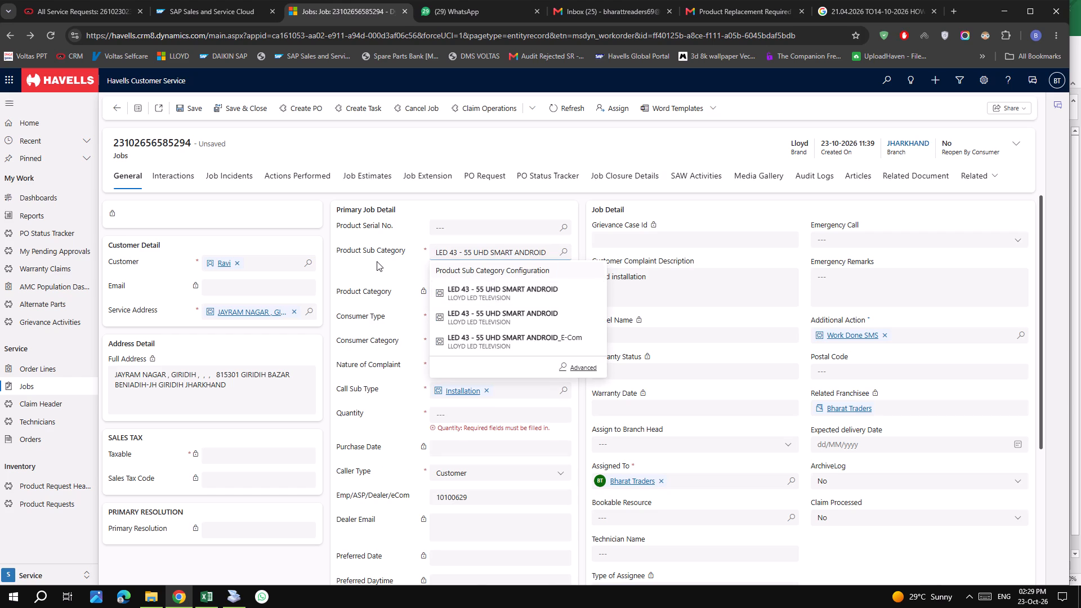
left_click(174, 110)
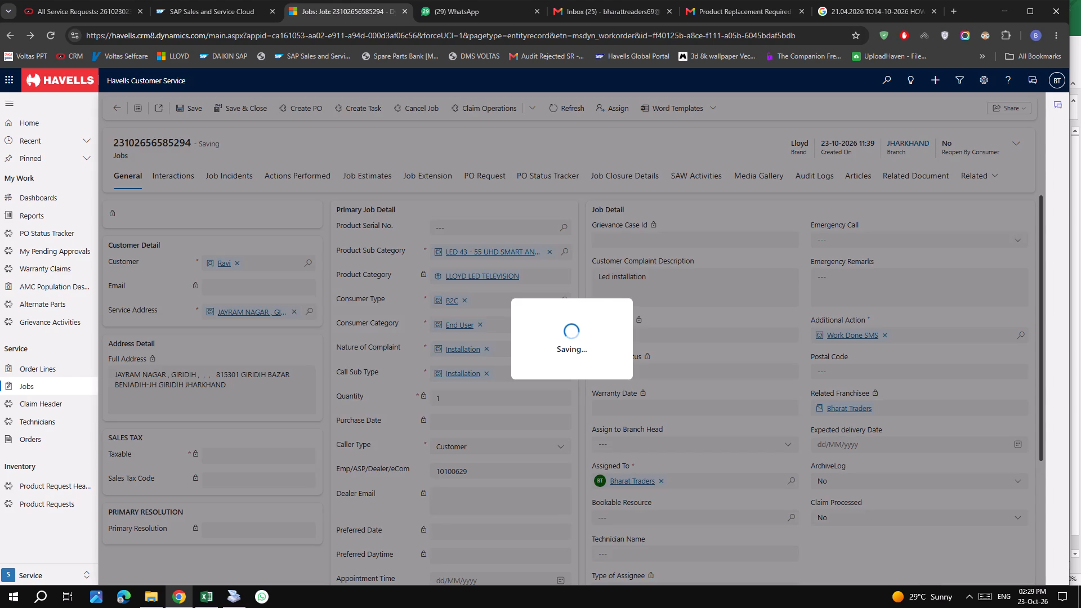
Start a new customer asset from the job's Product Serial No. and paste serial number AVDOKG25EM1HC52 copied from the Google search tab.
left_click(557, 229)
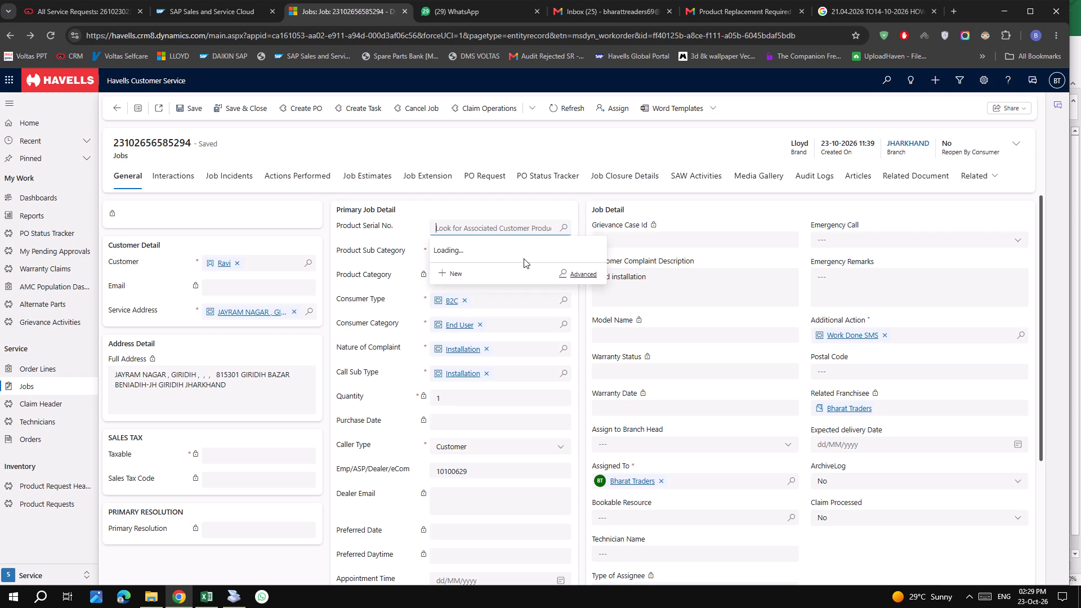
left_click(456, 290)
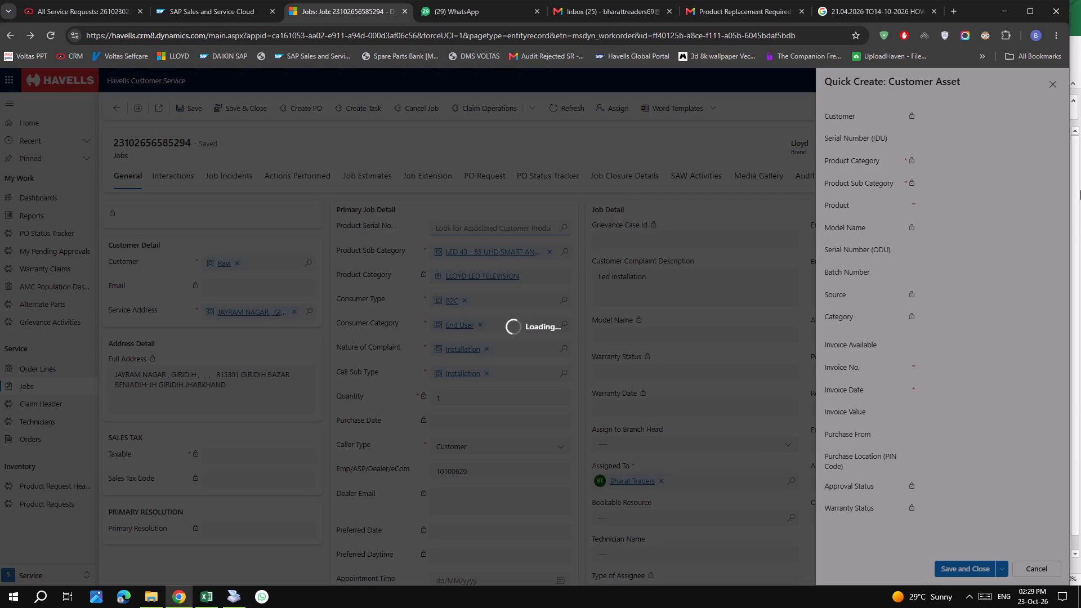
left_click(939, 144)
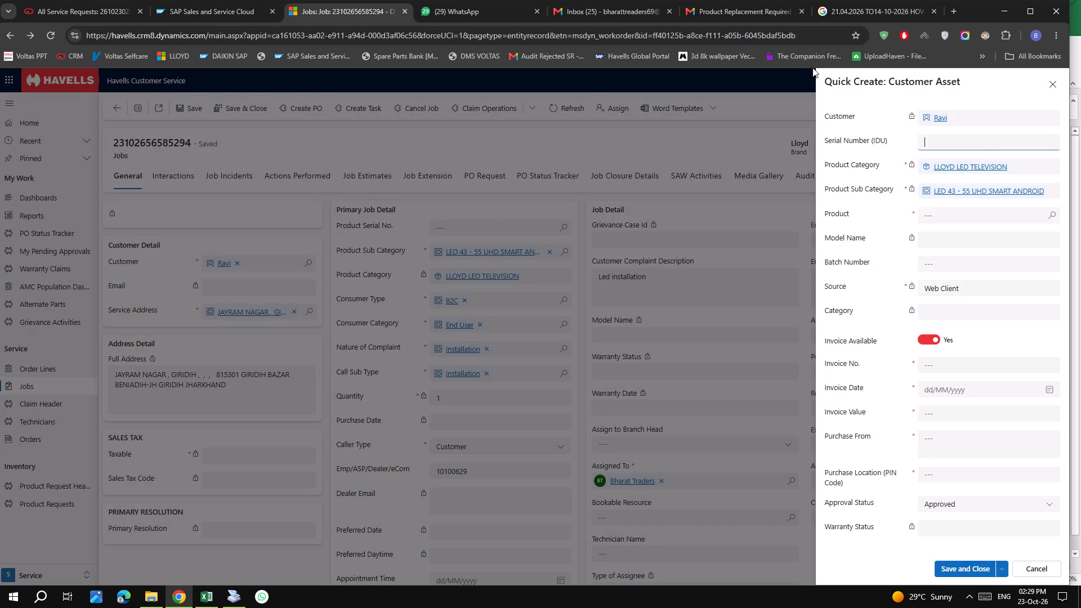
left_click(851, 8)
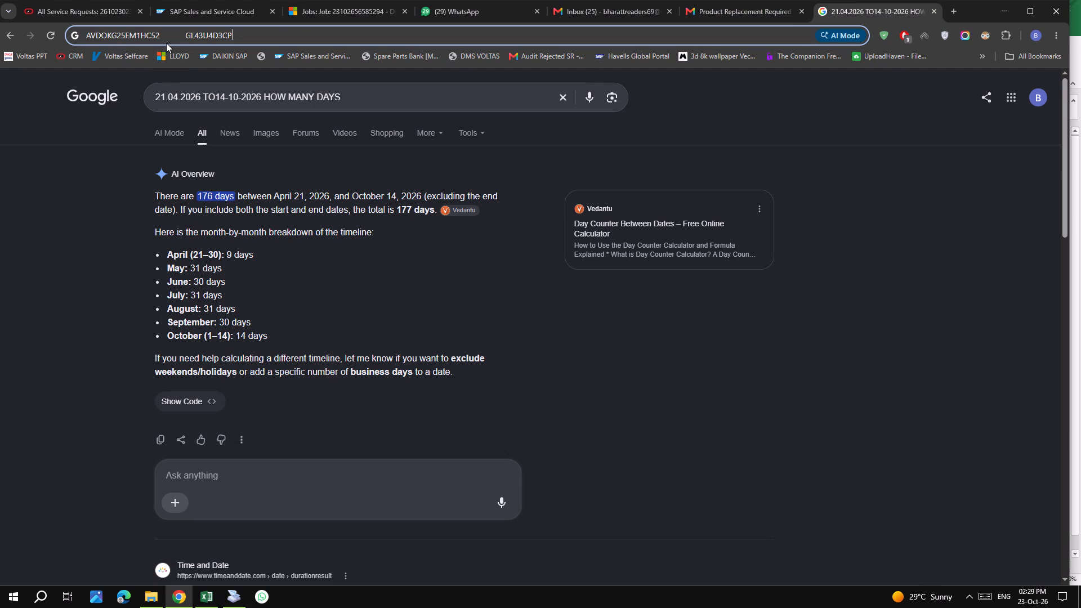
left_click_drag(164, 41, 78, 65)
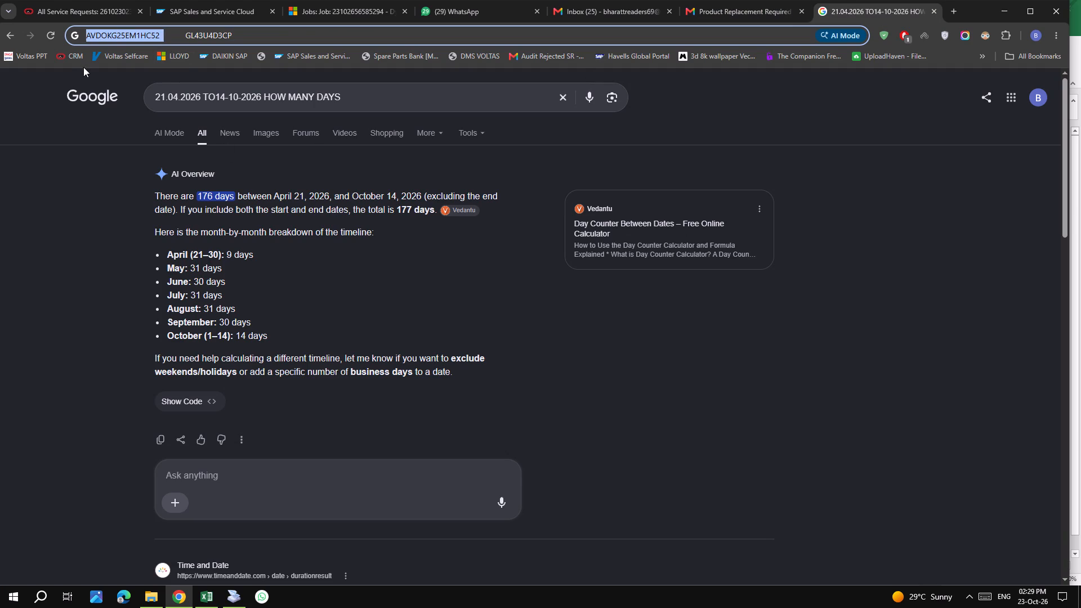
key("ctrl+c")
key("ctrl+c")
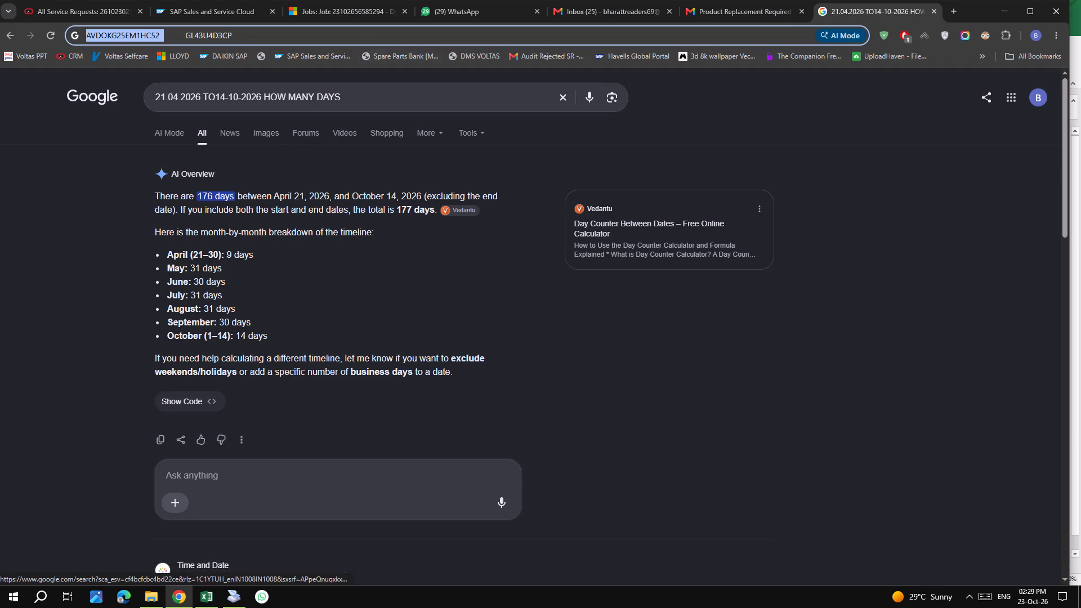
left_click(331, 11)
key("ctrl+v")
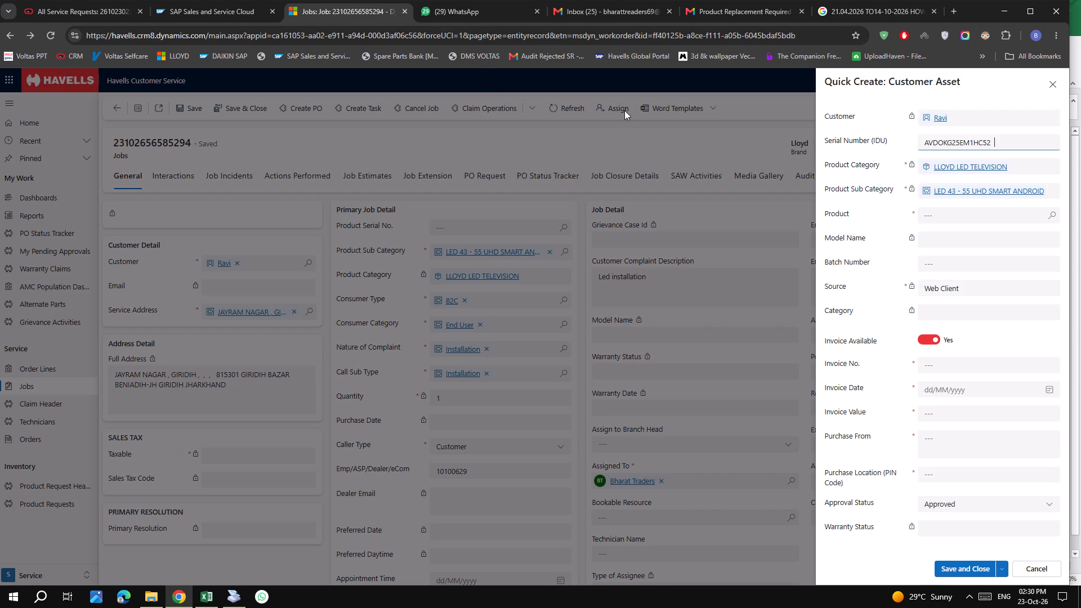
Set the new asset's Product to GL43U4D3CP.
left_click(989, 214)
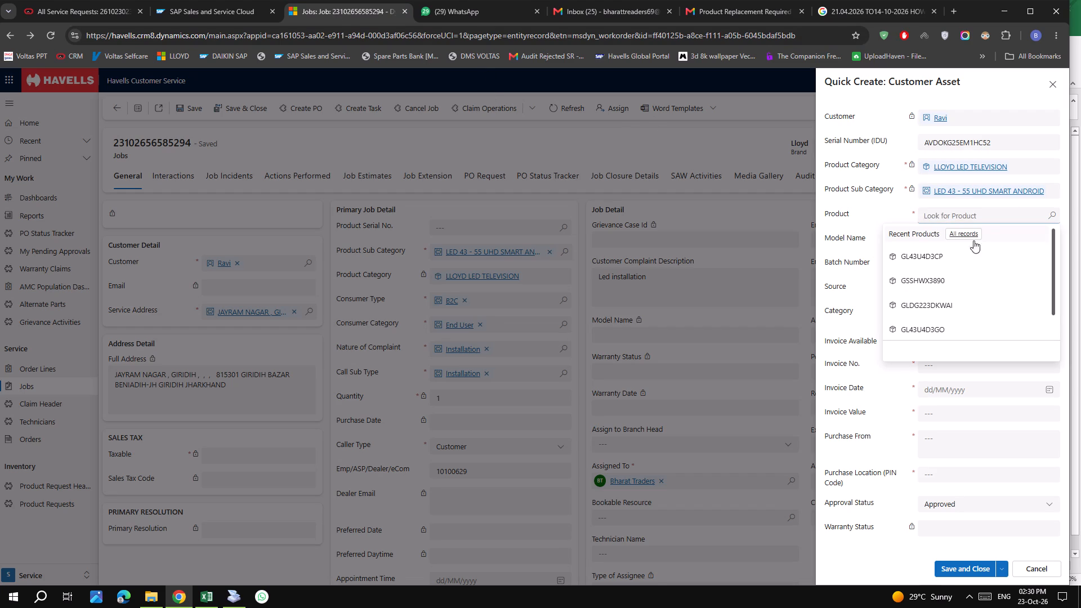
left_click(924, 258)
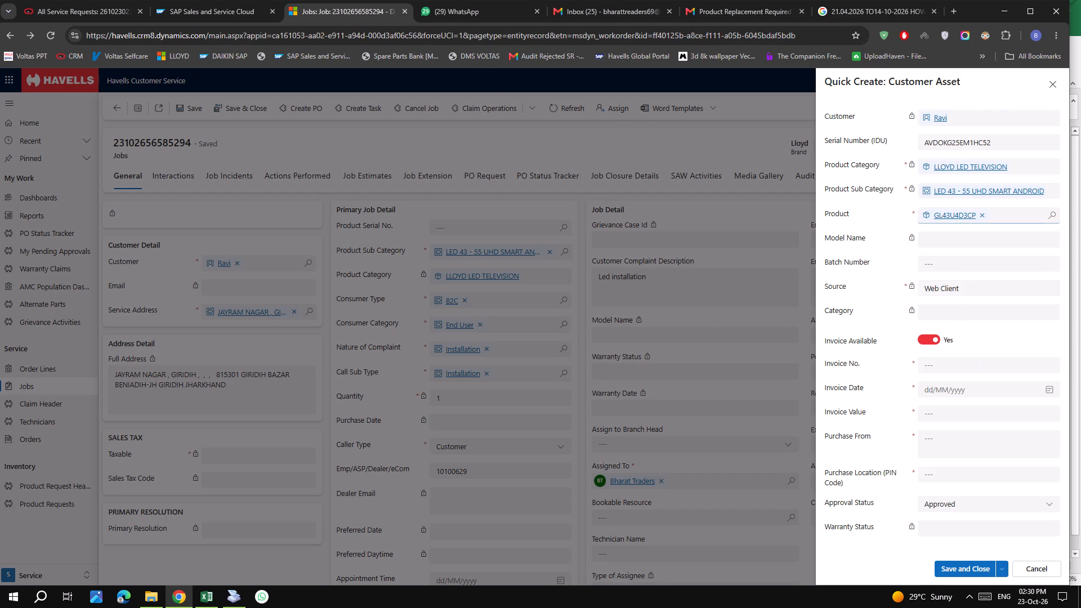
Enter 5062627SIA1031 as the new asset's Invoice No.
left_click(977, 368)
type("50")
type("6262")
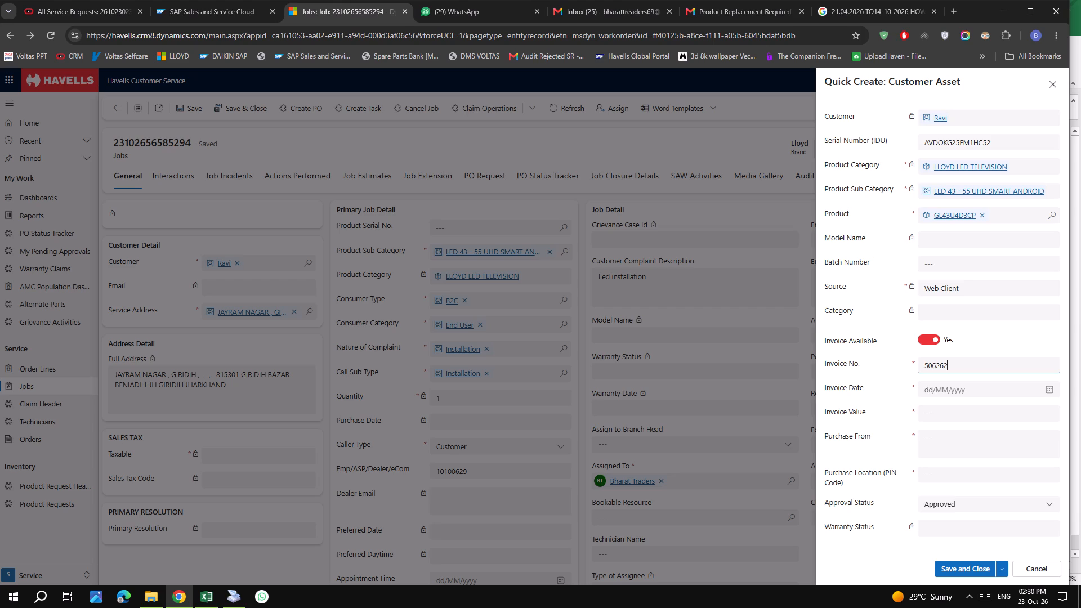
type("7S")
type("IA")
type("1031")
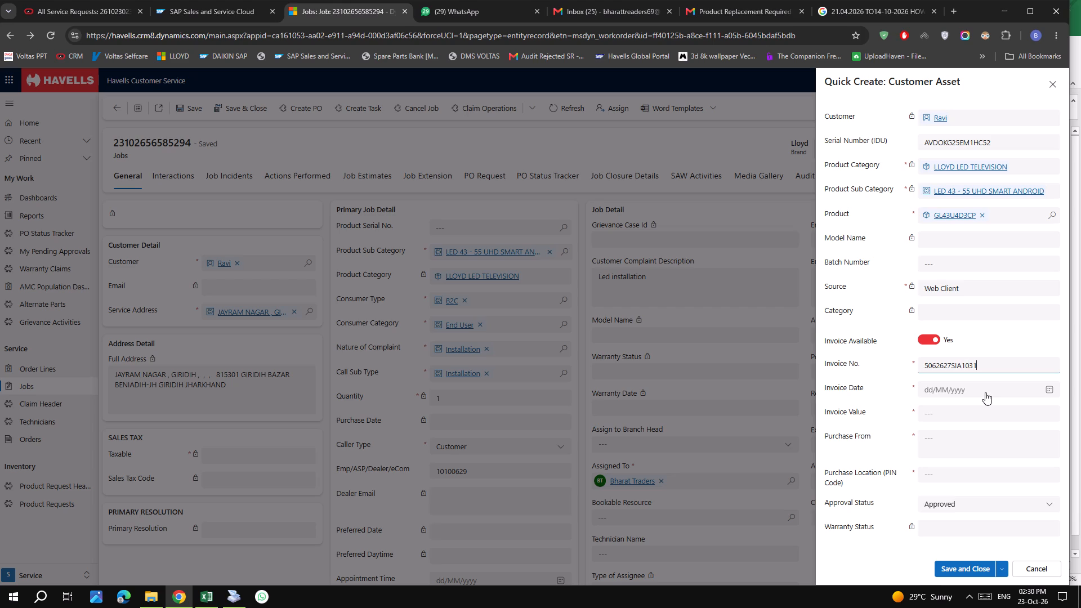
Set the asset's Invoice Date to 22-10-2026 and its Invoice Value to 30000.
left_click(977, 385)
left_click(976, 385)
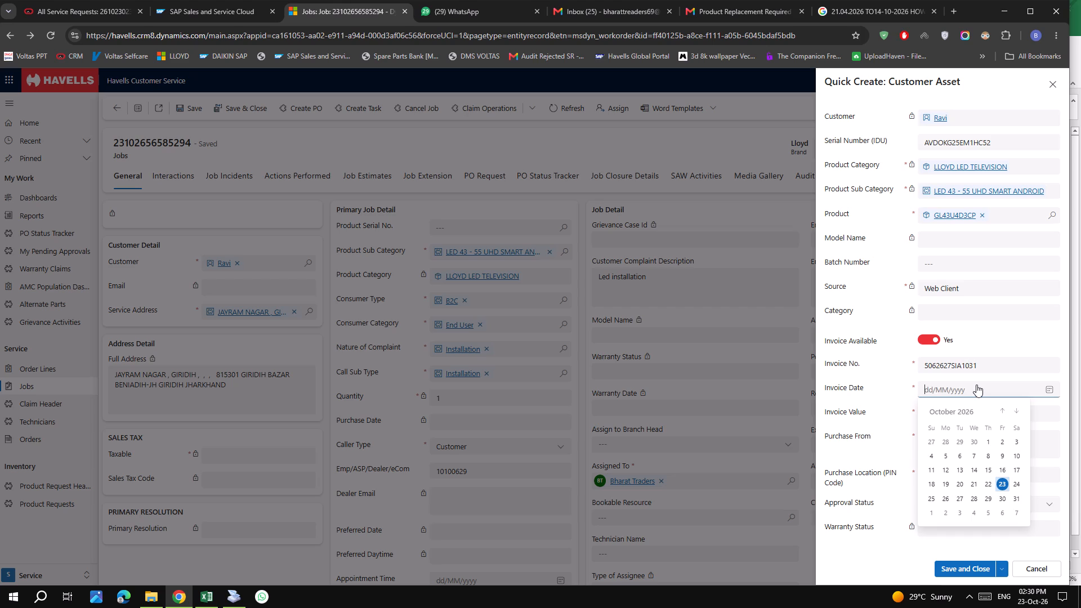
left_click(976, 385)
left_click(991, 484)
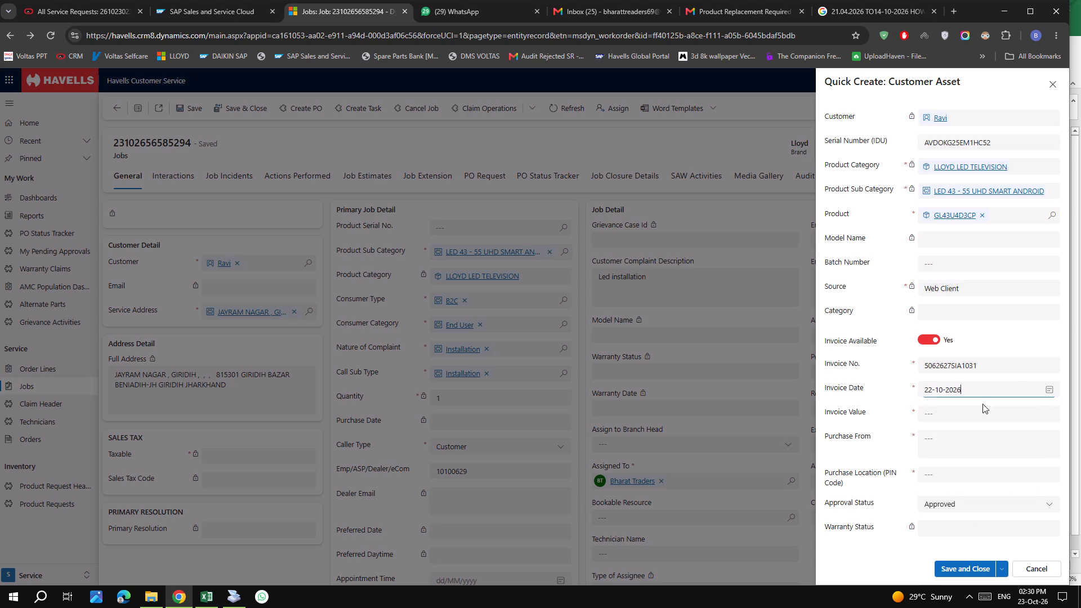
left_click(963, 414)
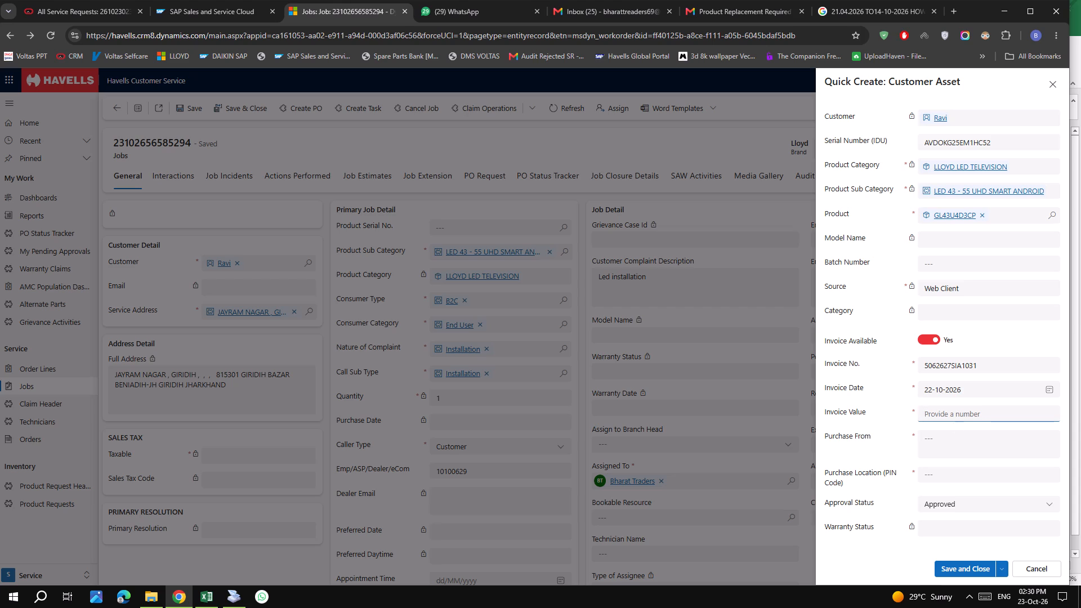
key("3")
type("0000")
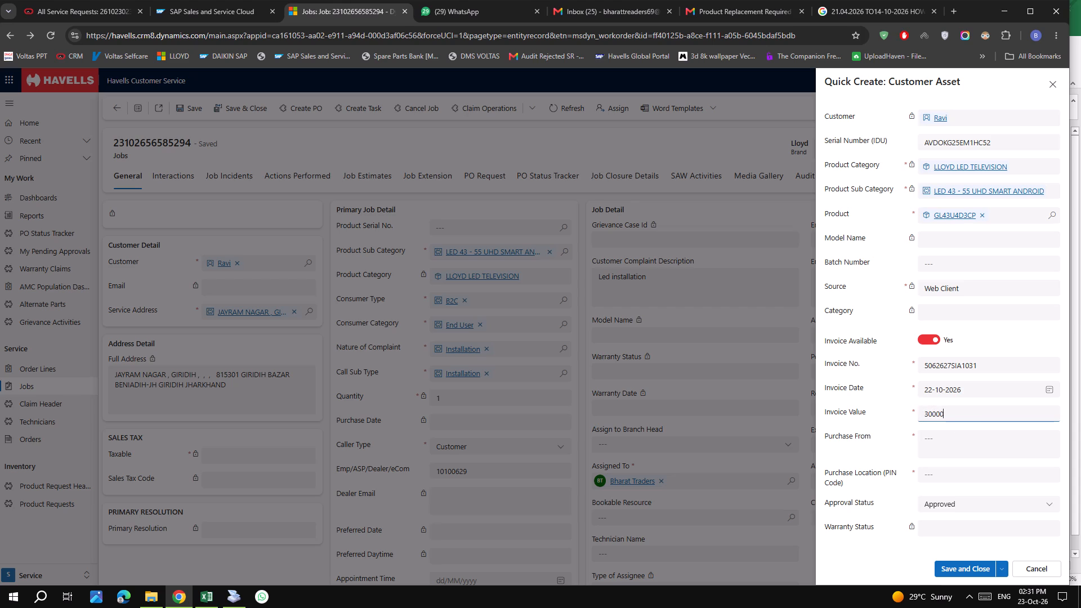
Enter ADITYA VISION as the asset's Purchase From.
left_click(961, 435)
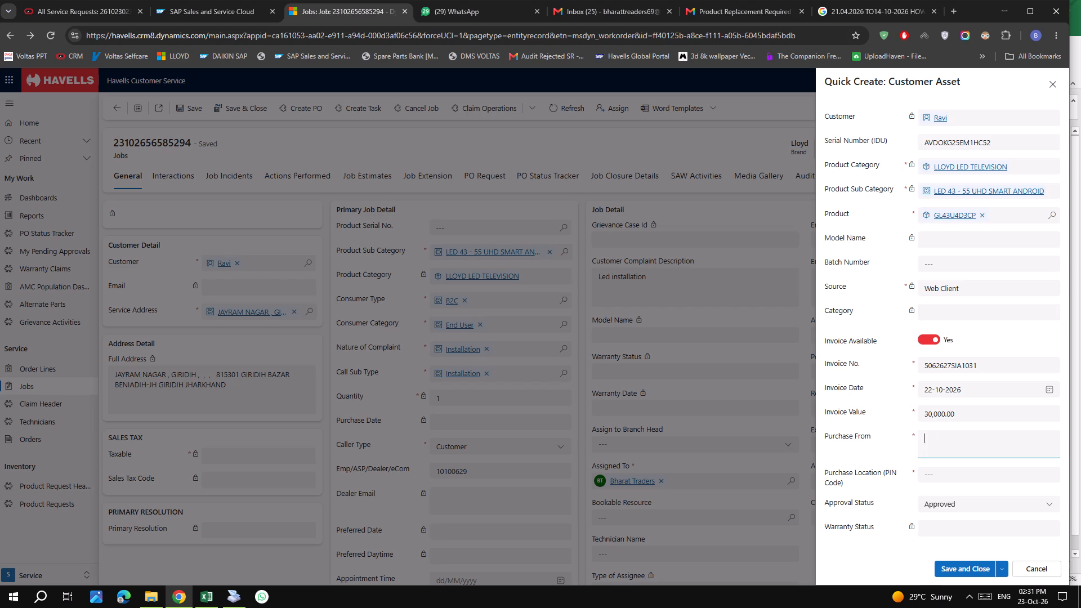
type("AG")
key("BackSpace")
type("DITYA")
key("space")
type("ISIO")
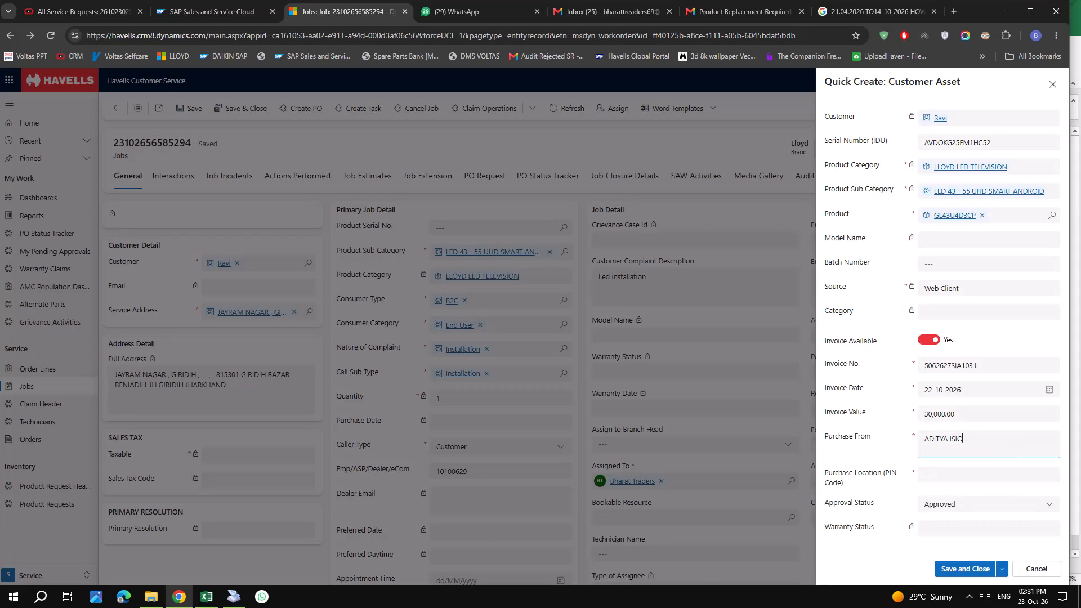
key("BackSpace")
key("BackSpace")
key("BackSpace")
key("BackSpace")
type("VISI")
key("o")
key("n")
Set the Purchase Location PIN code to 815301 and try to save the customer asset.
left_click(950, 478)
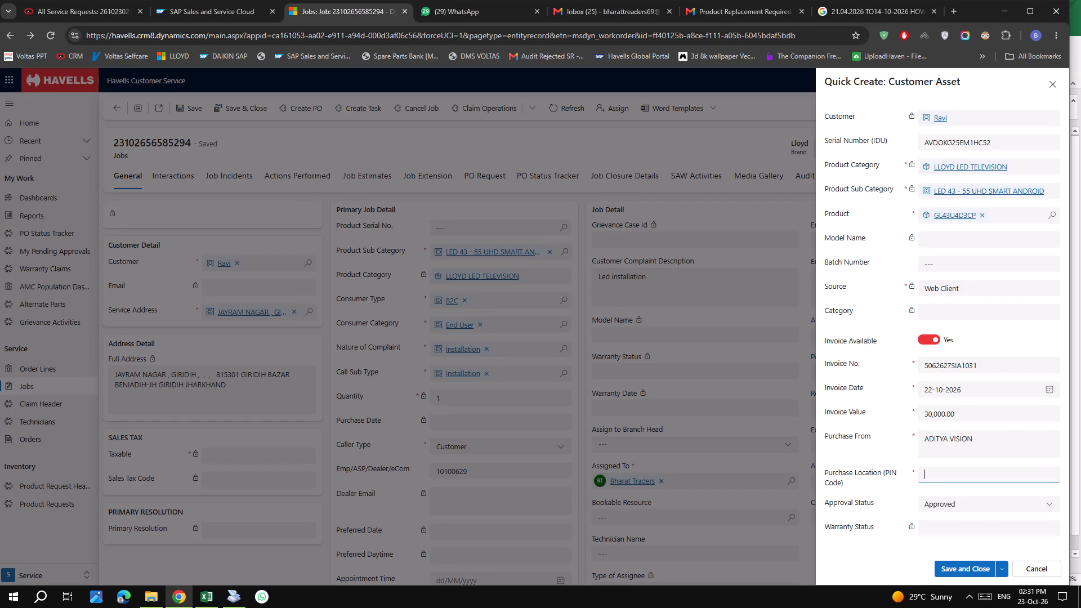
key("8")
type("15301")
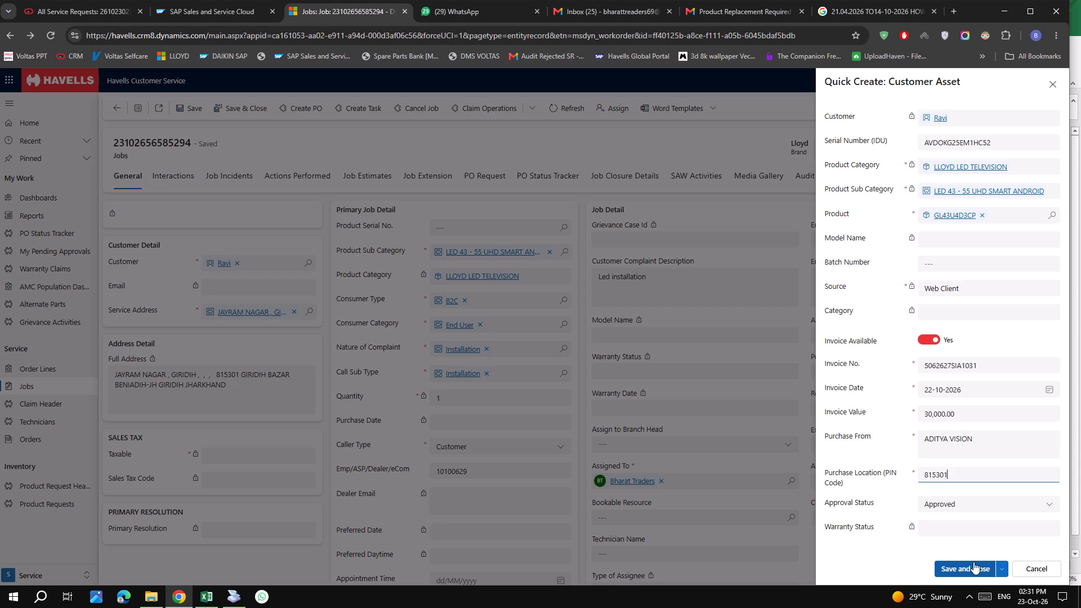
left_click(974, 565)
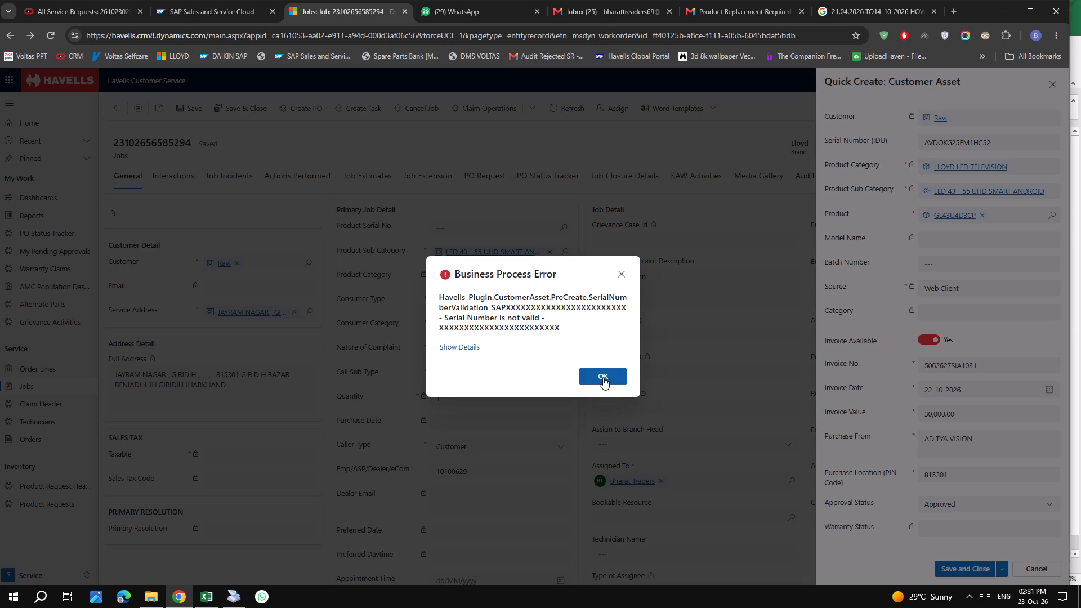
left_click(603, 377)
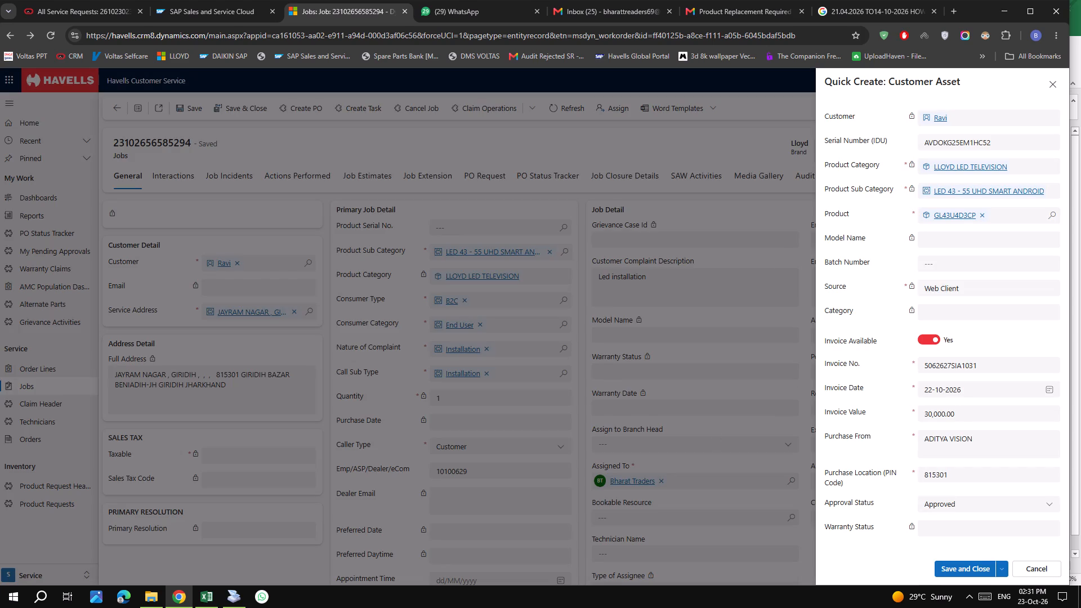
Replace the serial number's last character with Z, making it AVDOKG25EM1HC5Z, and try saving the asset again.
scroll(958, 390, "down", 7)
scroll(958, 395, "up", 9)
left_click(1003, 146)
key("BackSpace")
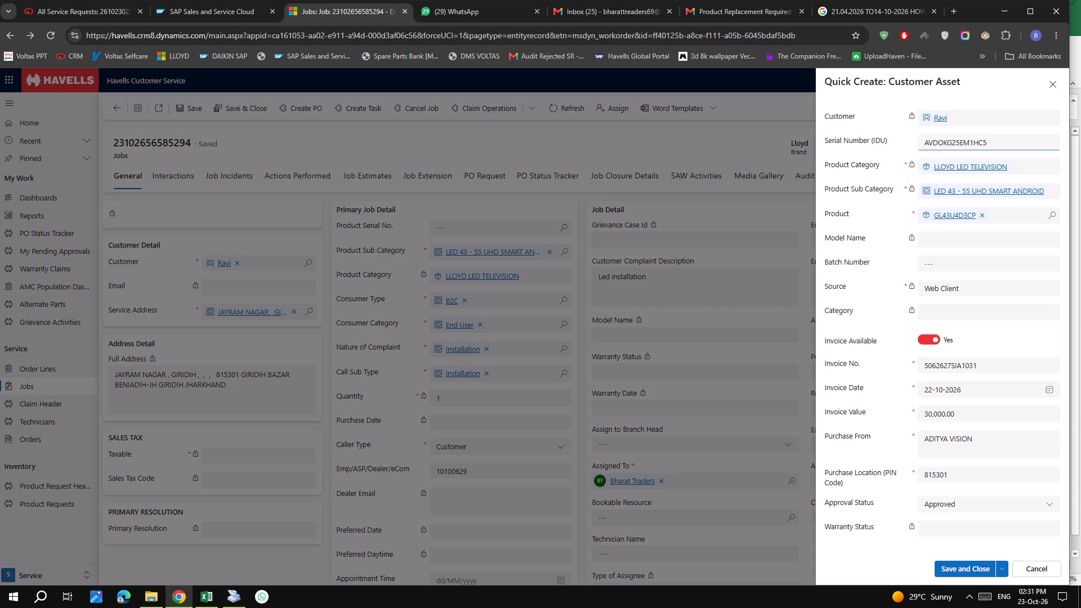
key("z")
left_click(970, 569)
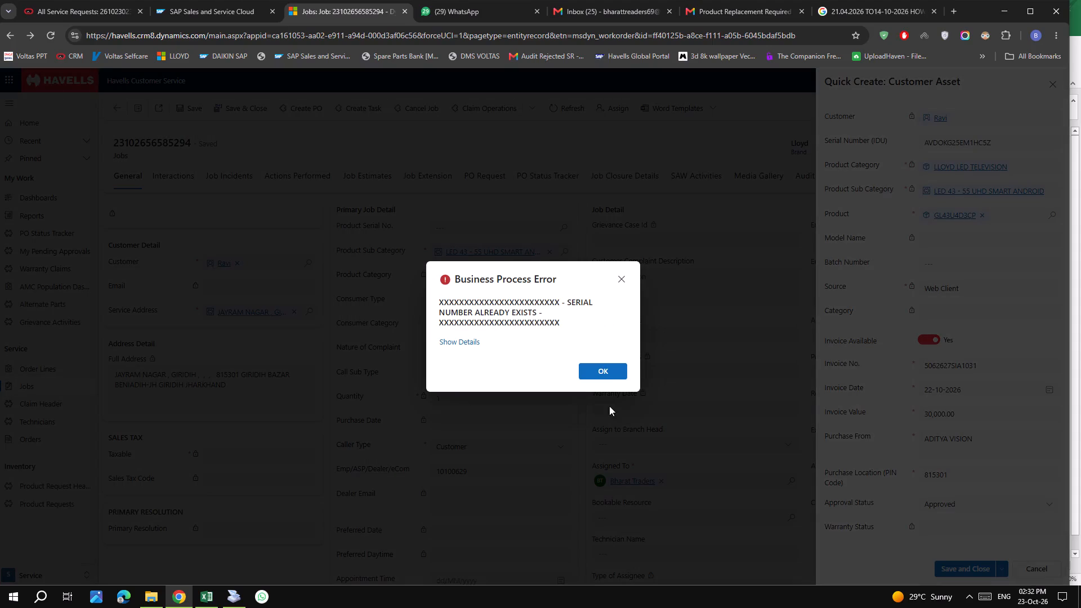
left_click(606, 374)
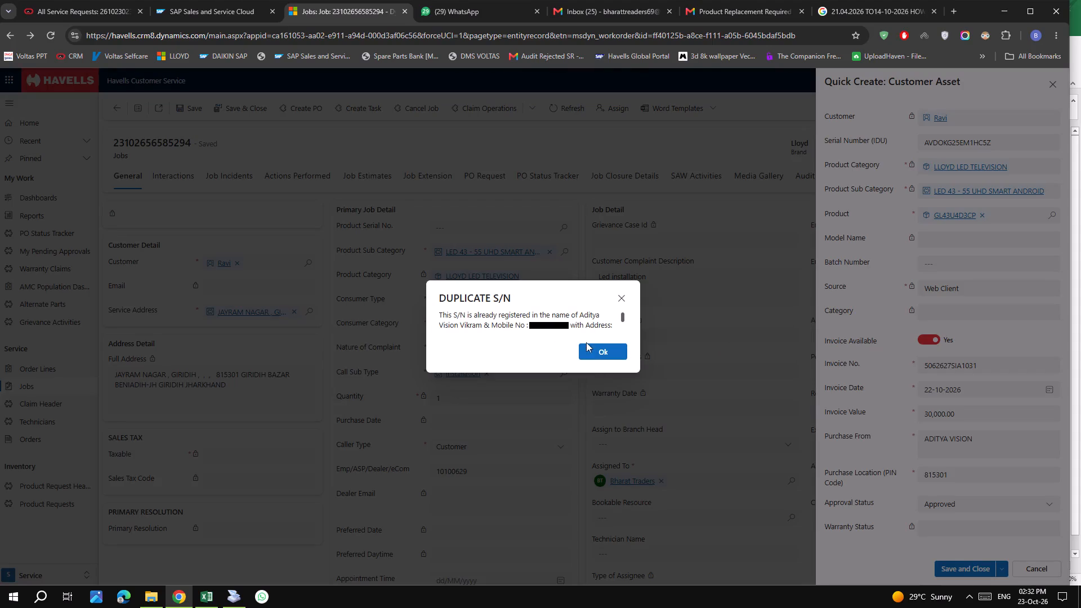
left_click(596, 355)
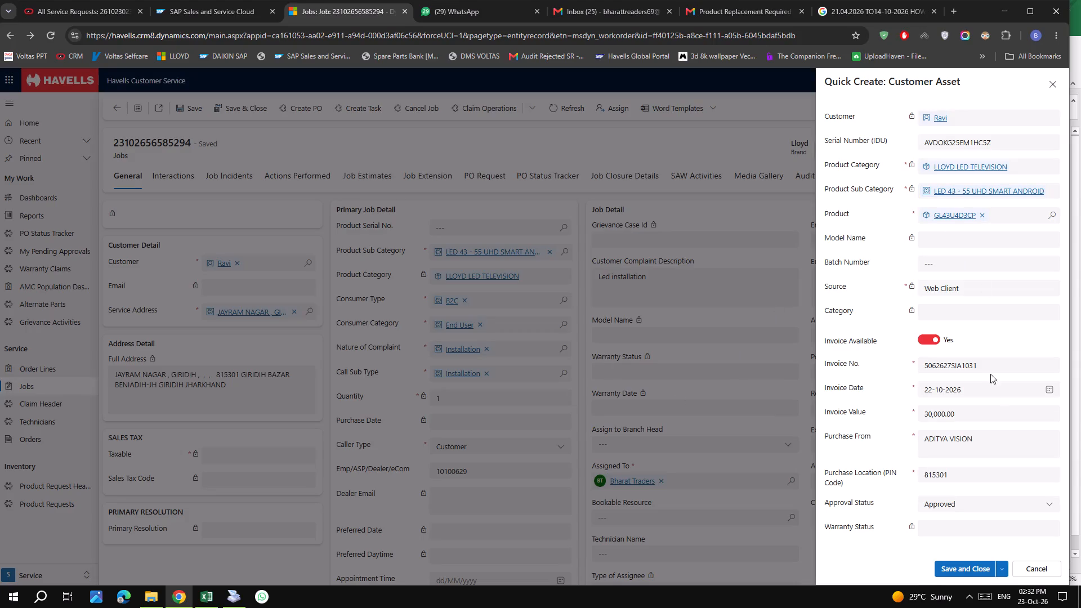
Copy the invoice number, append it after GL43U4D3CP in the Google search tab's address text, and return to the job.
left_click_drag(987, 364, 912, 388)
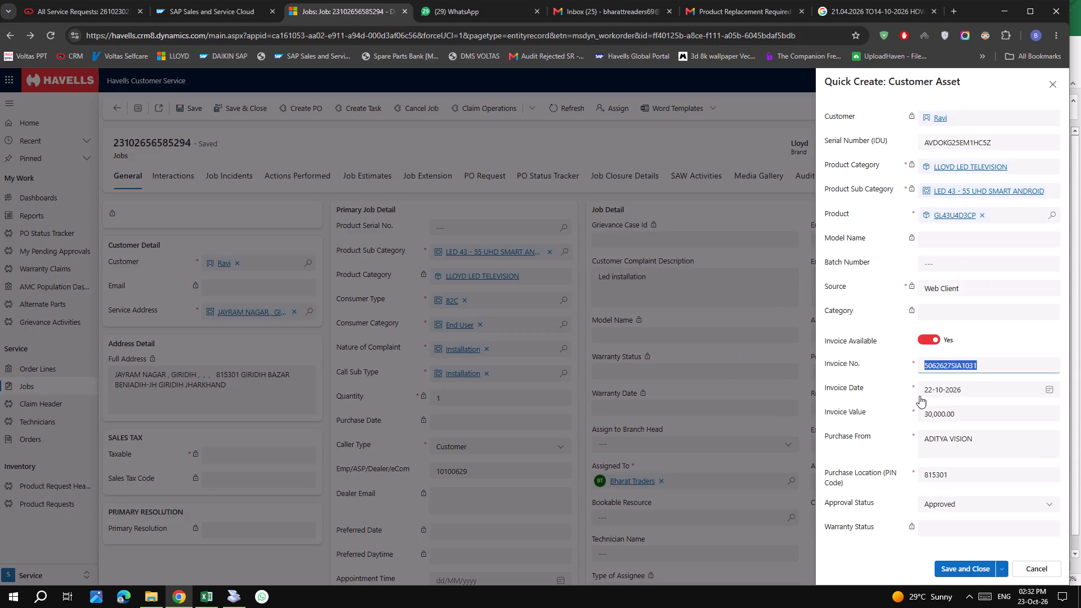
key("ctrl+c")
key("ctrl+c")
left_click(855, 5)
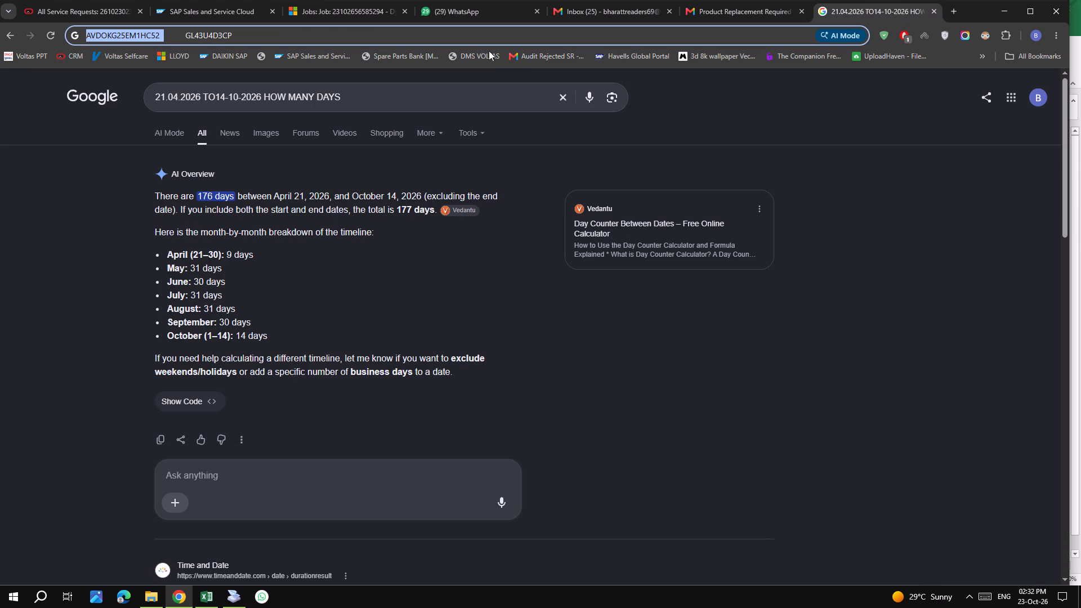
left_click(346, 34)
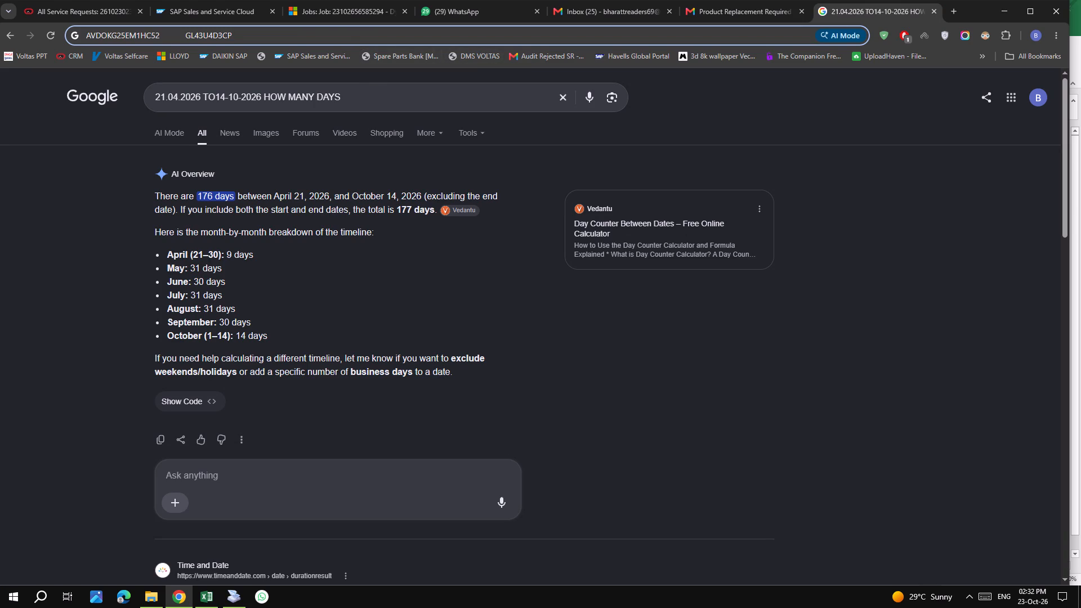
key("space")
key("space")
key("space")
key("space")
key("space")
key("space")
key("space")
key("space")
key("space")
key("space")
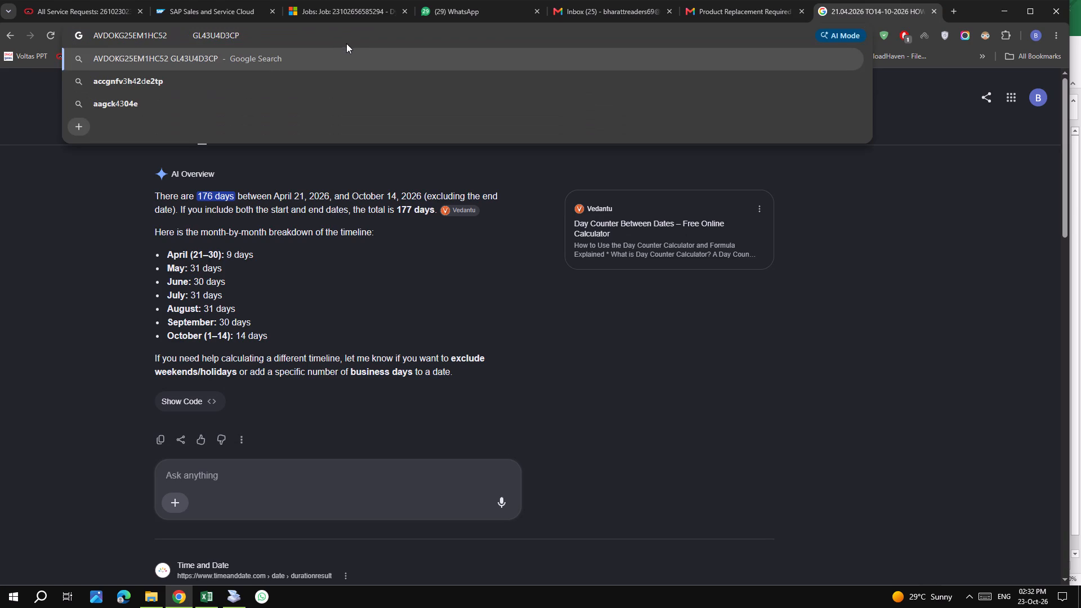
key("ctrl+v")
left_click(351, 0)
left_click(351, 5)
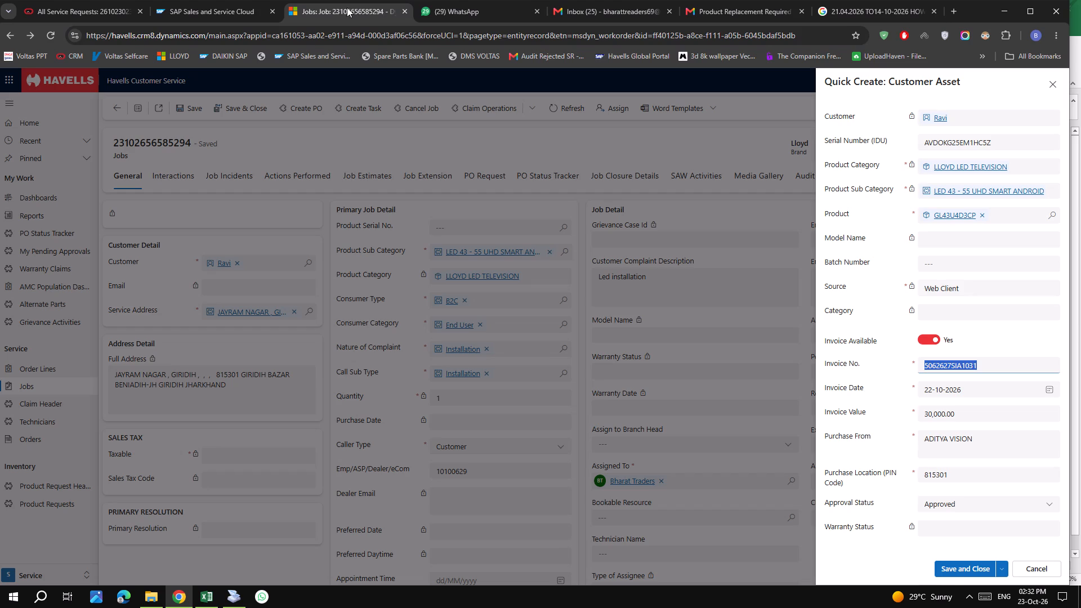
Close the new customer asset form and discard its unsaved changes.
left_click(1054, 82)
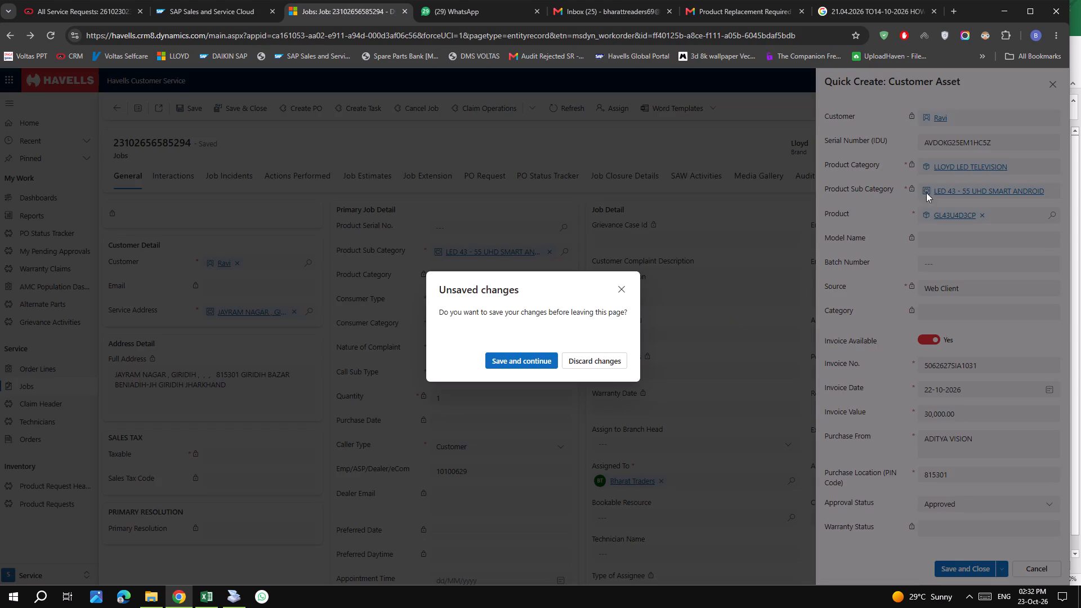
left_click(589, 364)
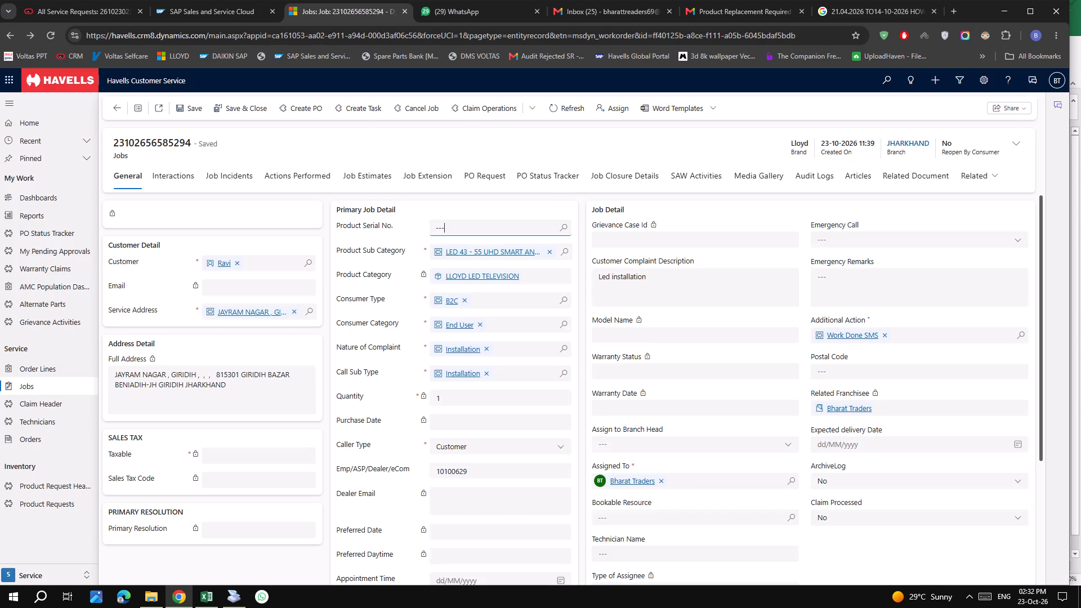
left_click(460, 149)
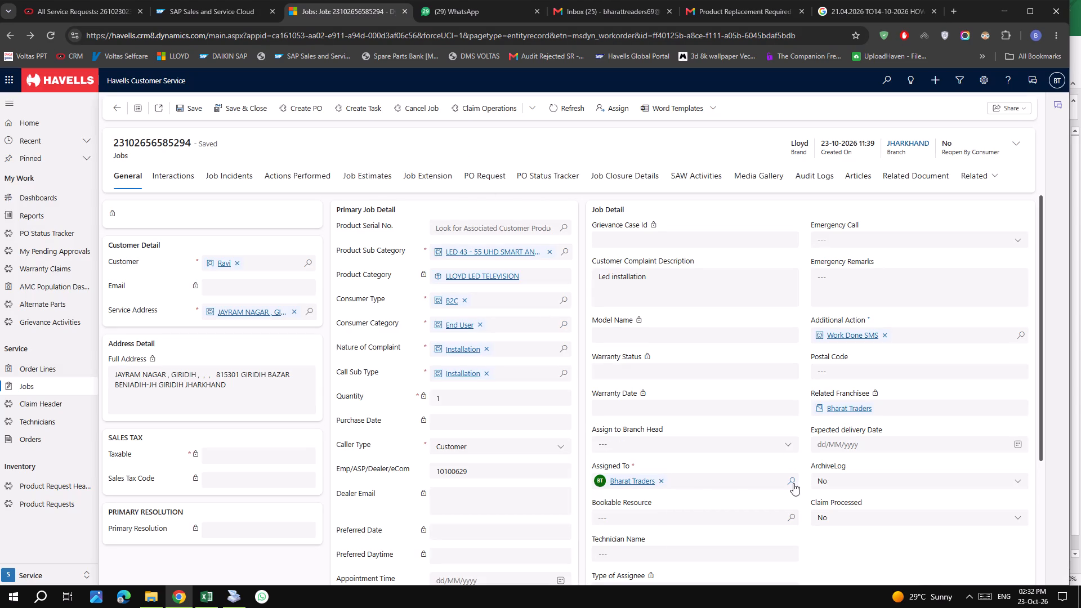
Set the job's Assigned To to franchise technician Sabir and save the job.
left_click(793, 483)
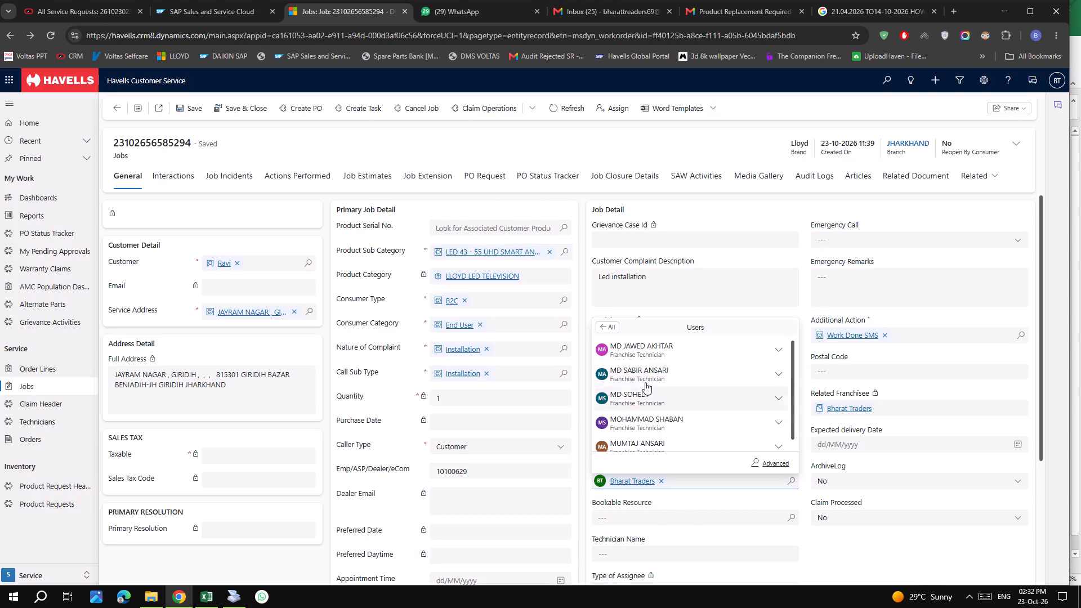
left_click(643, 378)
left_click(179, 115)
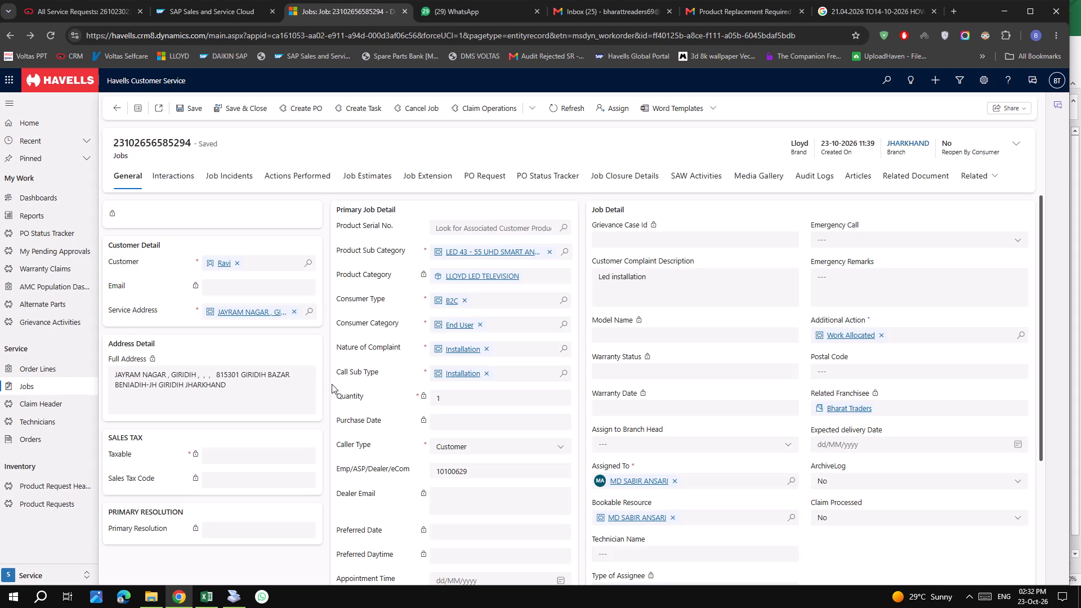
scroll(341, 331, "up", 3)
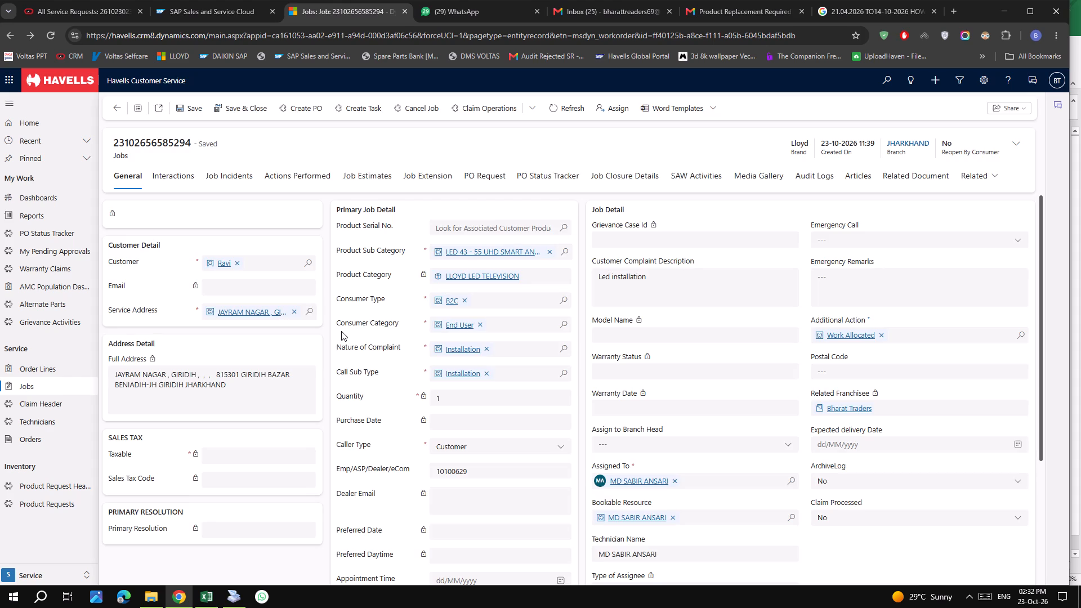
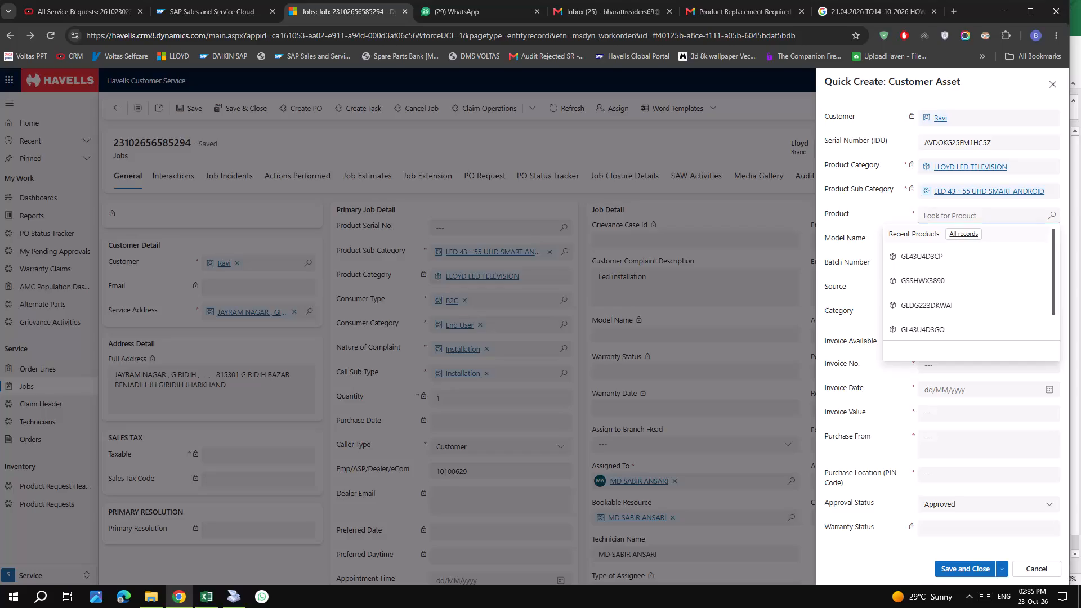
Choose GL43U4D3CP as the product for the new customer asset.
left_click(931, 260)
scroll(944, 261, "down", 1)
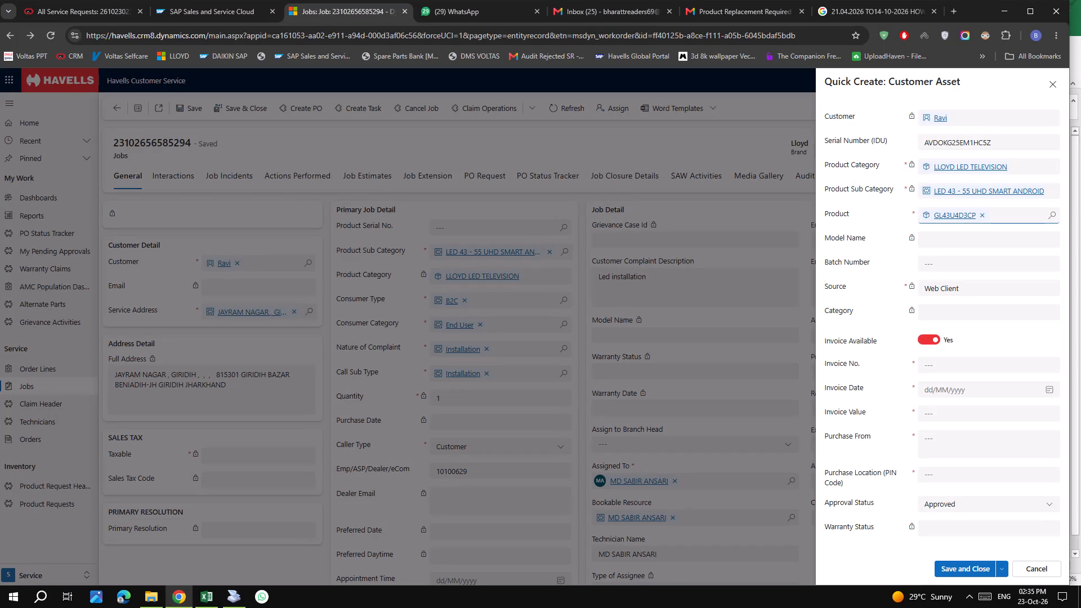
left_click(977, 364)
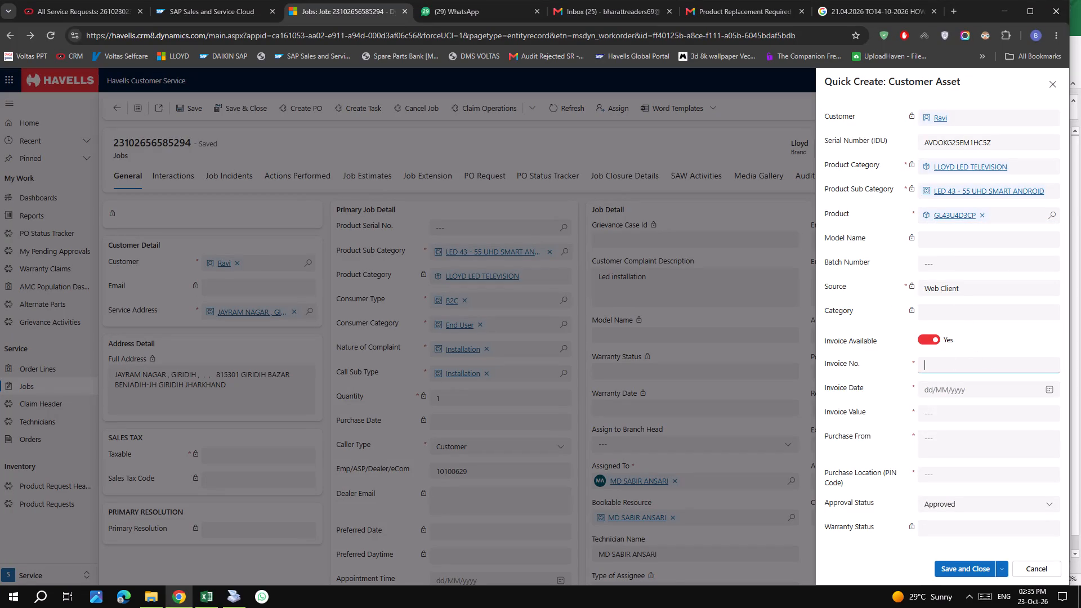
left_click(840, 12)
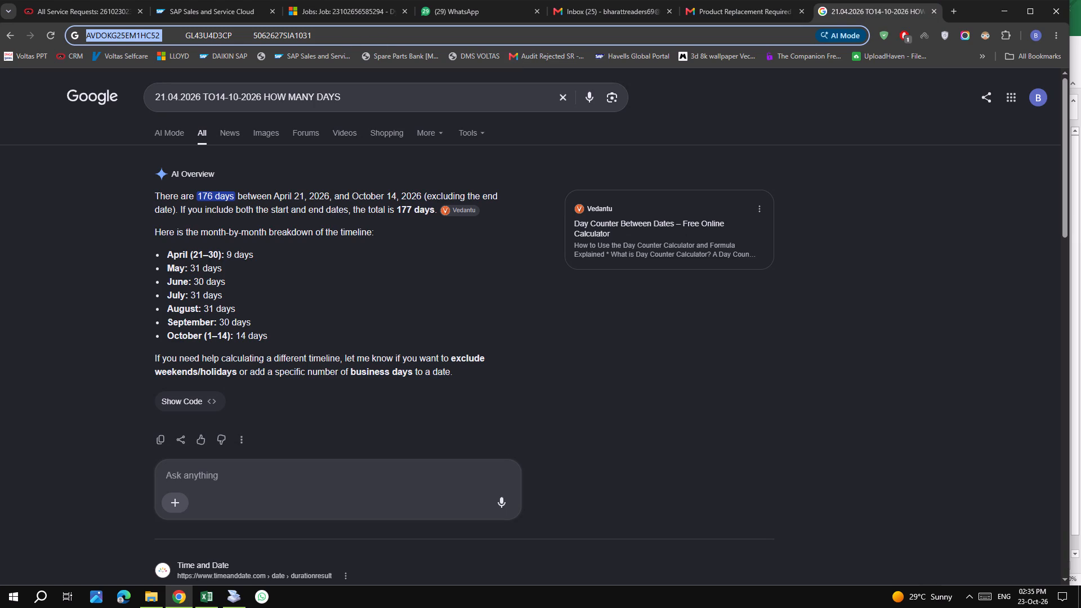
left_click_drag(252, 34, 318, 35)
key("ctrl+c")
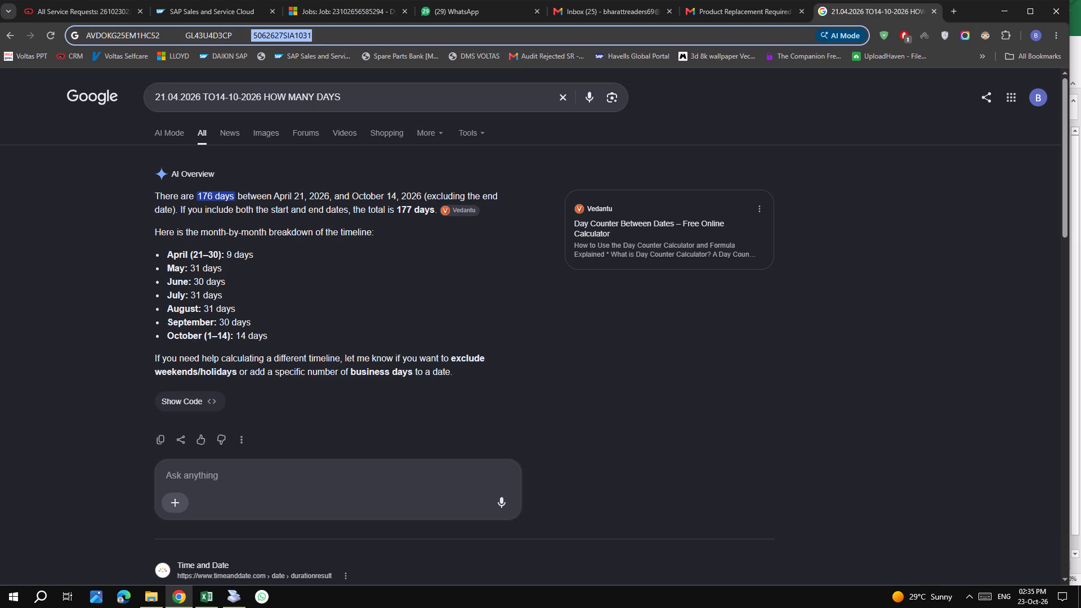
key("ctrl+c")
left_click(318, 8)
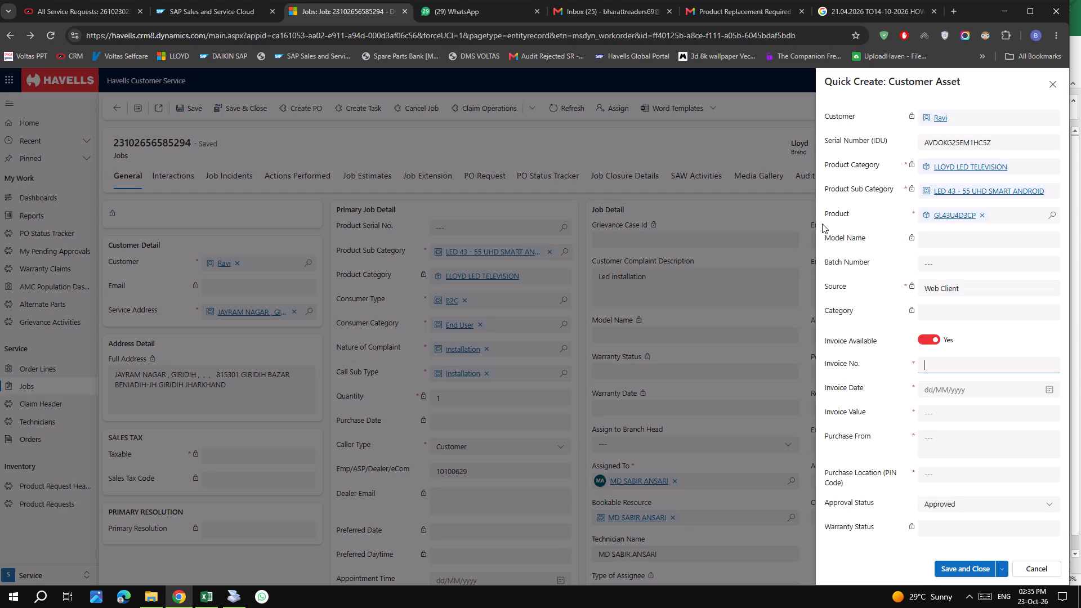
key("ctrl+v")
Set the asset's invoice date to 22-10-2026 and its invoice value to 30000.
left_click(941, 390)
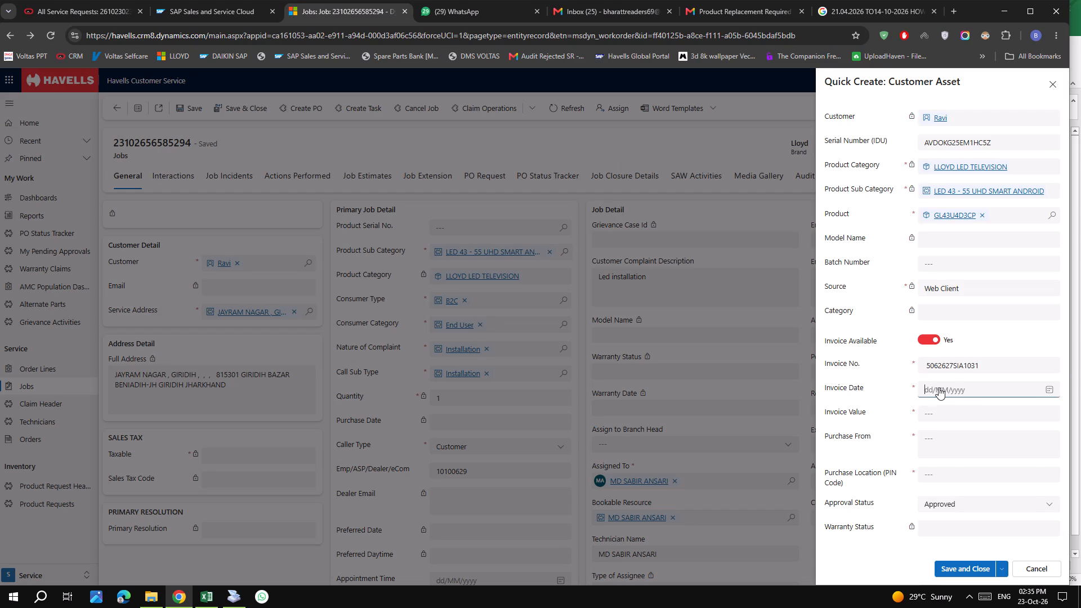
left_click(939, 387)
left_click(939, 387)
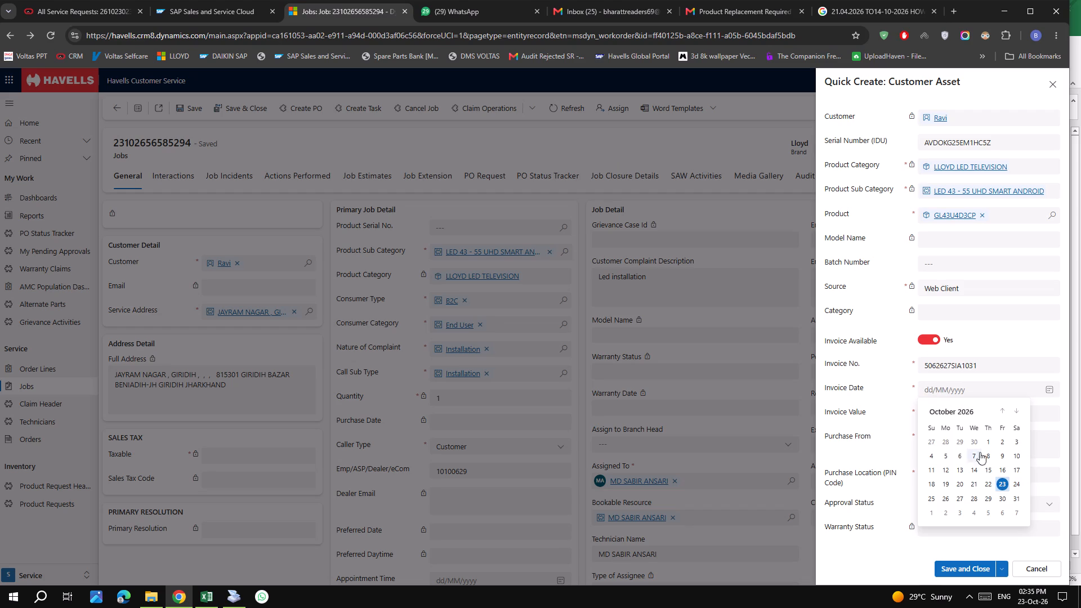
left_click(989, 480)
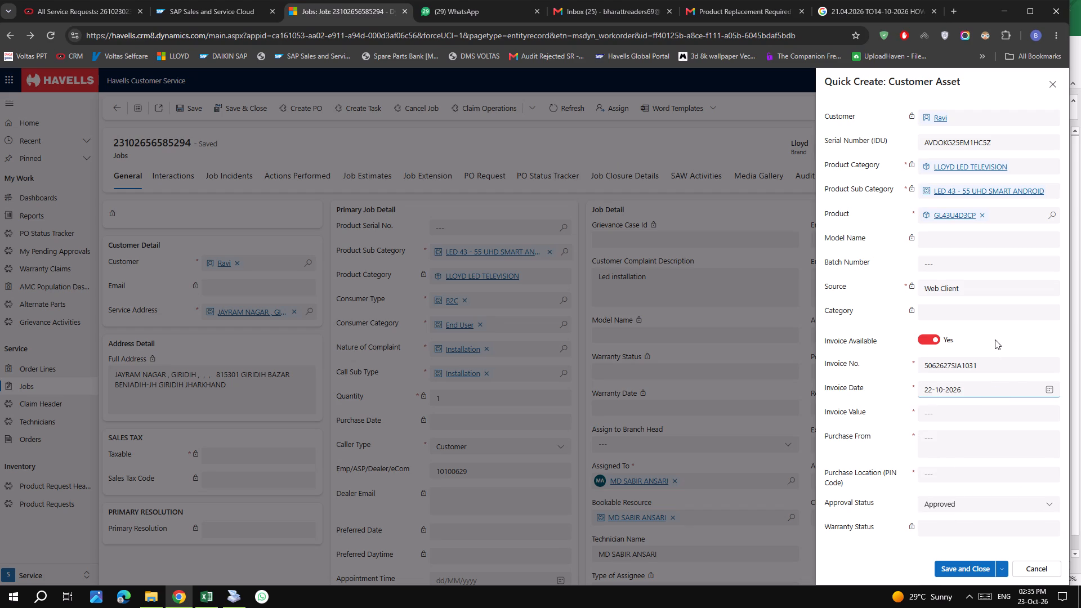
left_click(996, 336)
left_click(962, 415)
type("30000")
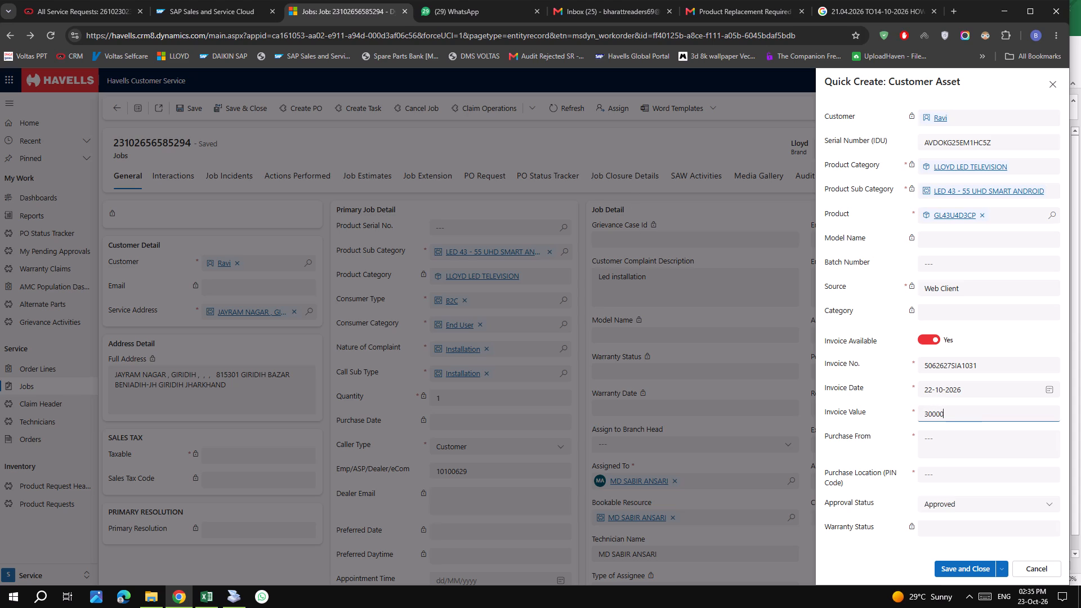
Enter ADITYA VIS as the start of the seller name in the asset's Purchase From.
left_click(952, 441)
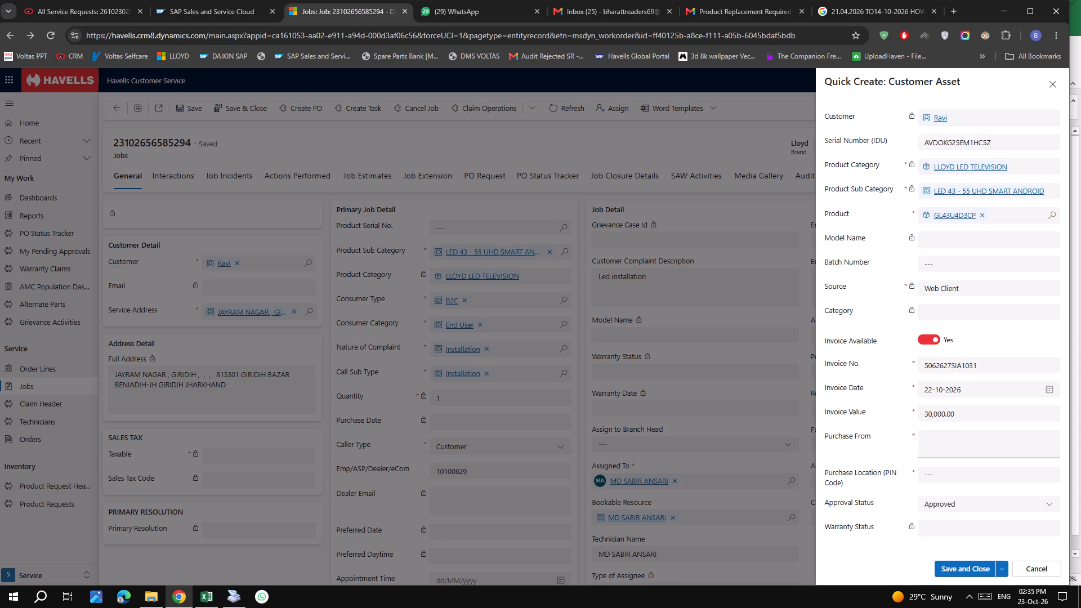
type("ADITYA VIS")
Complete the seller name in the asset's Purchase From so that it reads ADITYA VISION.
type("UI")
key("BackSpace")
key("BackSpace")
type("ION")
Set the asset's purchase location area code to 815301, then save and close the new customer asset.
left_click(941, 467)
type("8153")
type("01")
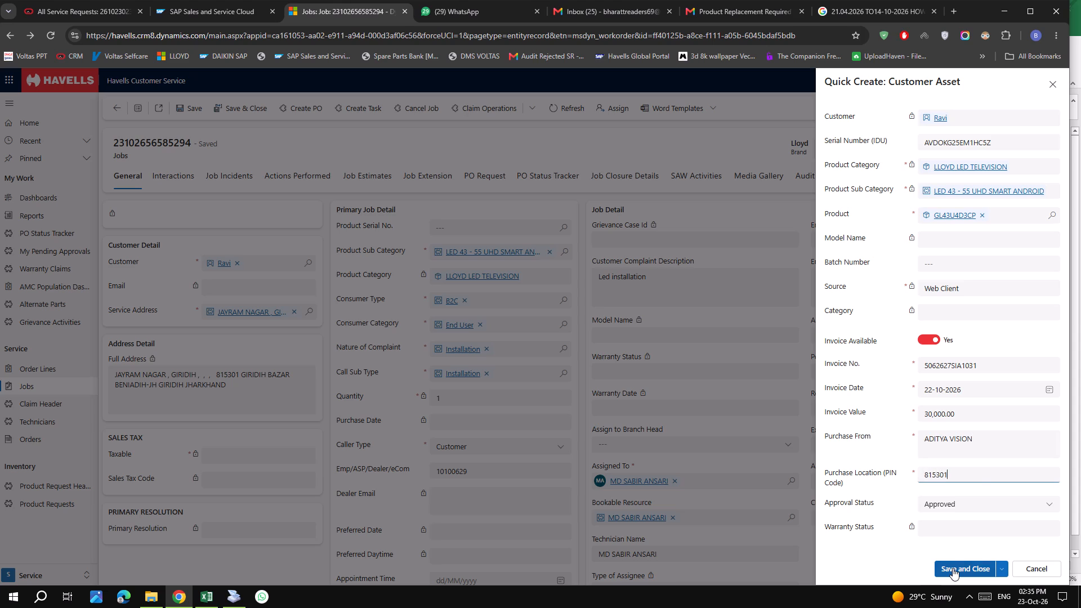
left_click(953, 568)
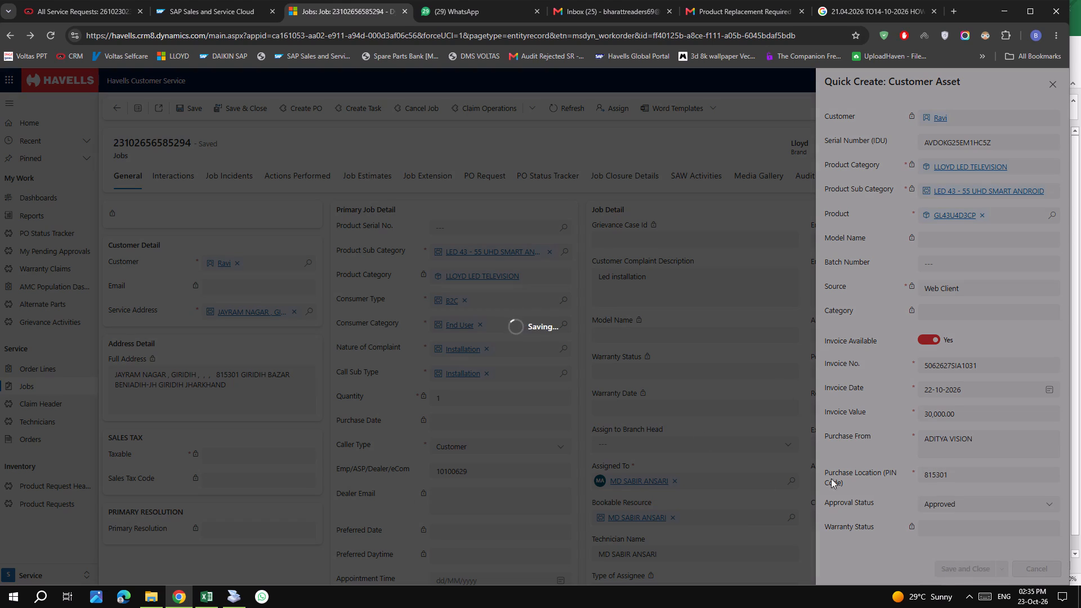
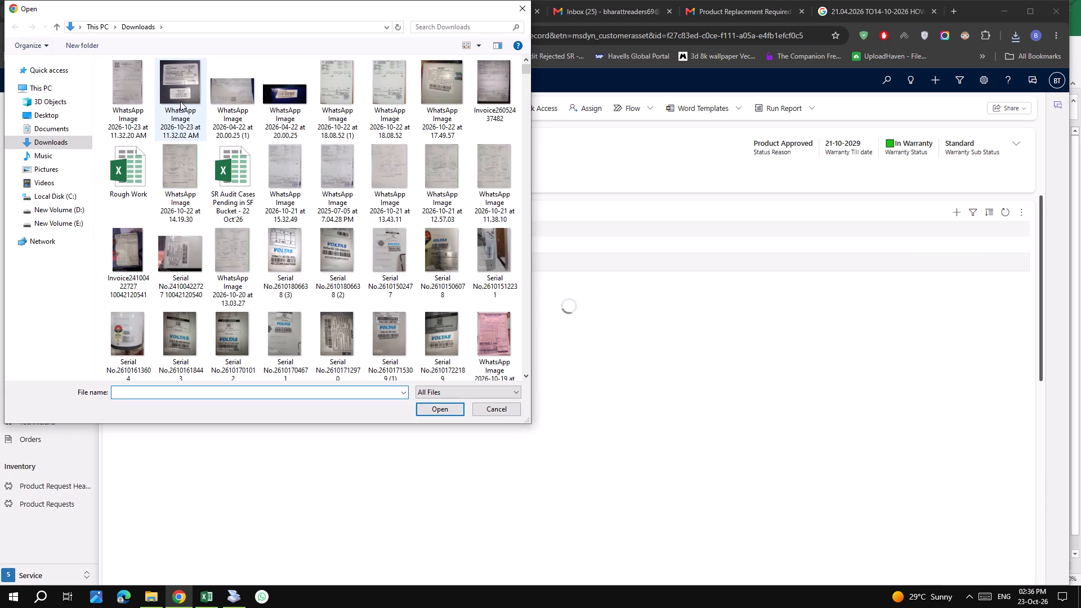
Add a note titled SERIAL NUMBER to the customer asset with WhatsApp Image 2026-10-23 at 11.32.02 AM attached.
left_click(180, 101)
left_click(440, 412)
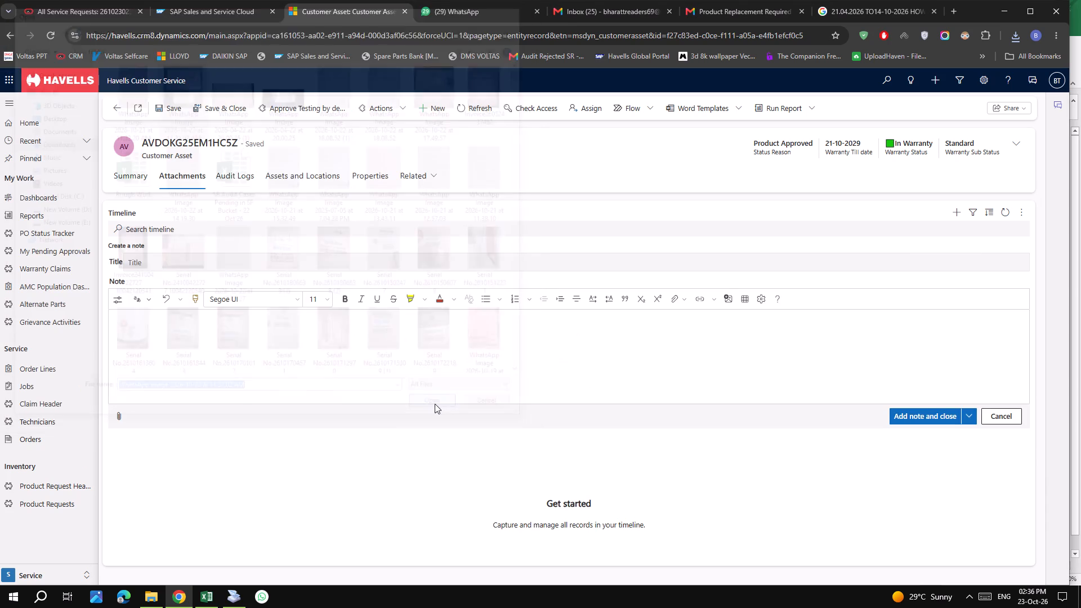
left_click(323, 266)
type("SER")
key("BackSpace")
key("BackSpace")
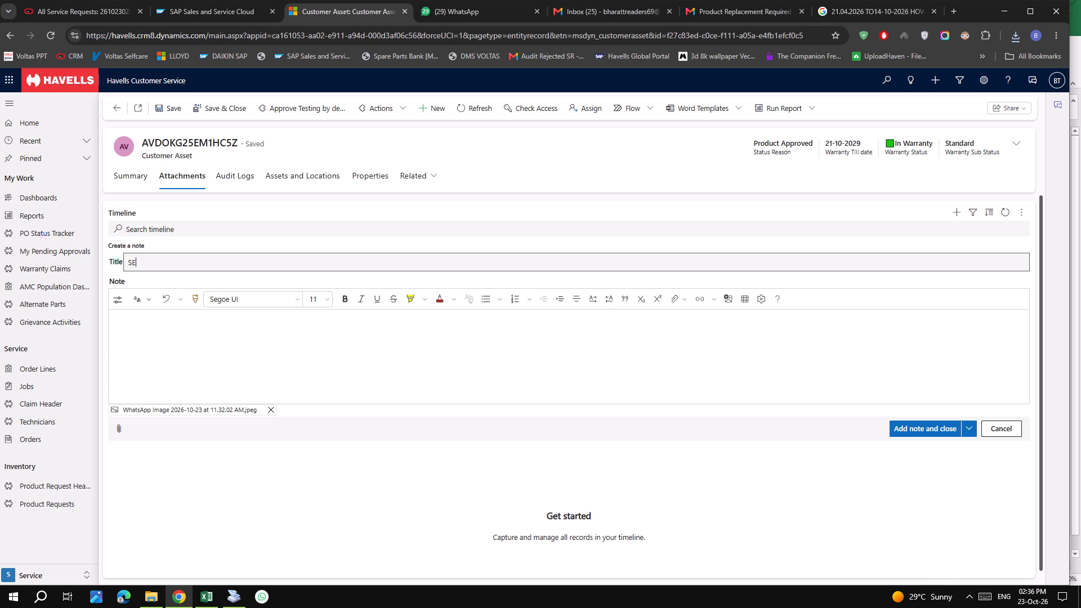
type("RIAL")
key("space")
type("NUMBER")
left_click(906, 423)
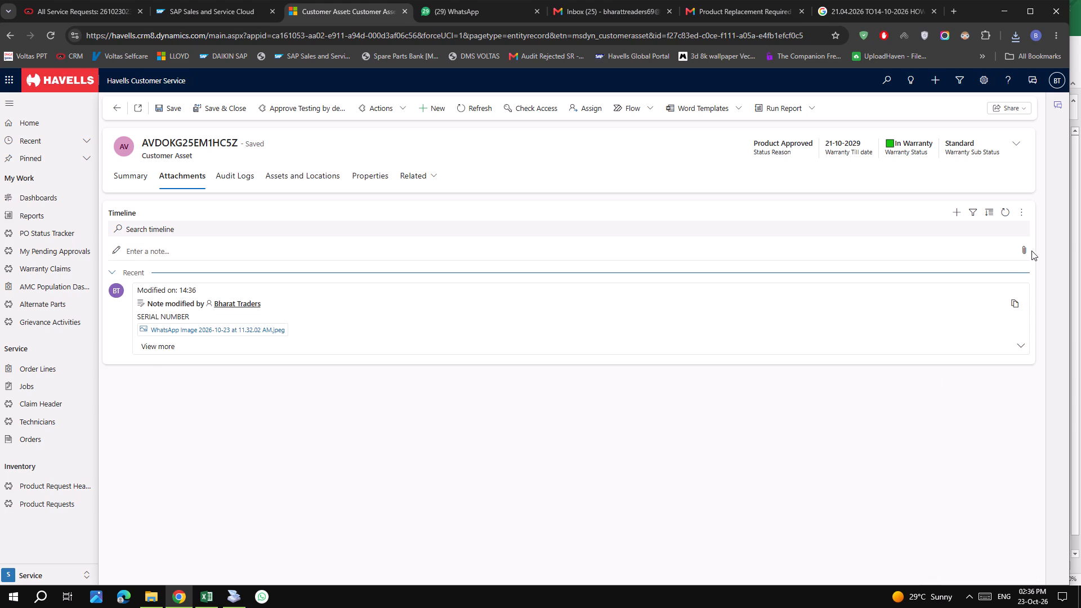
Add a note titled INVOICE with WhatsApp Image 2026-10-23 at 11.32.20 AM attached, and save and close the asset.
left_click(1021, 252)
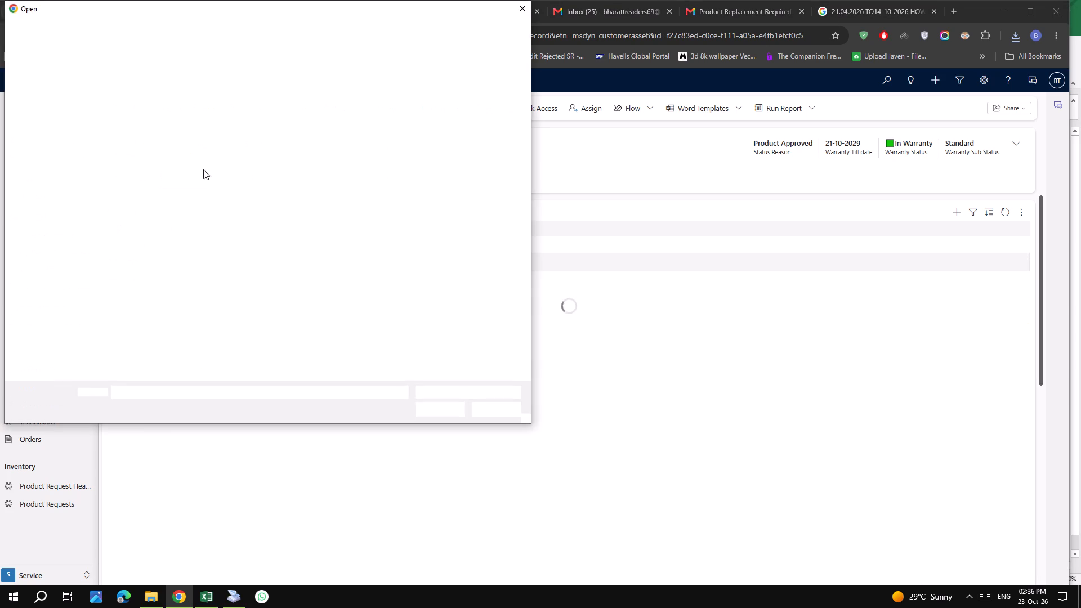
left_click(121, 90)
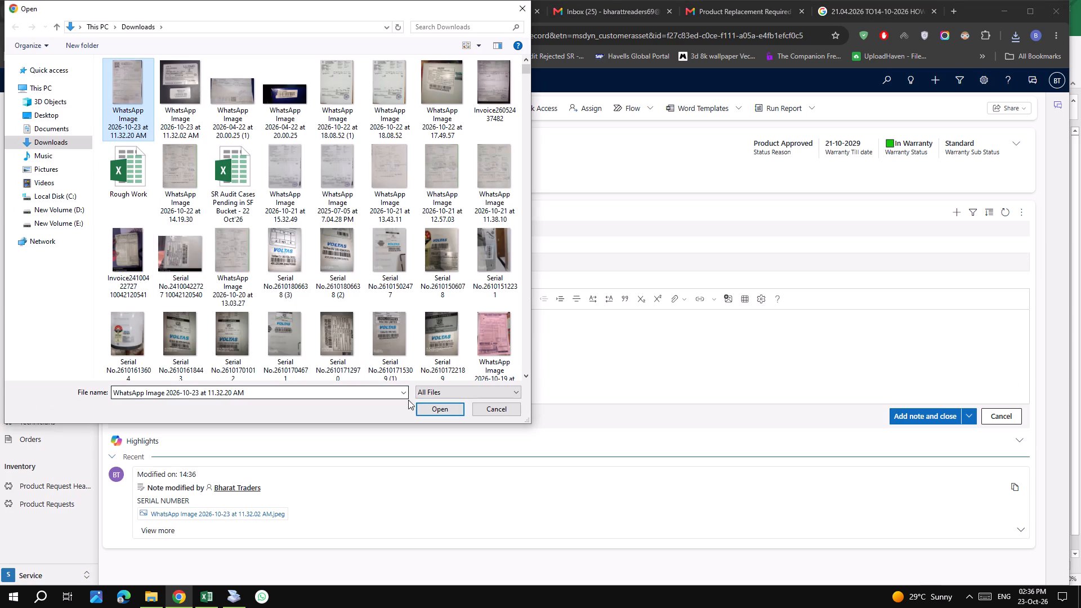
left_click(443, 412)
left_click(266, 267)
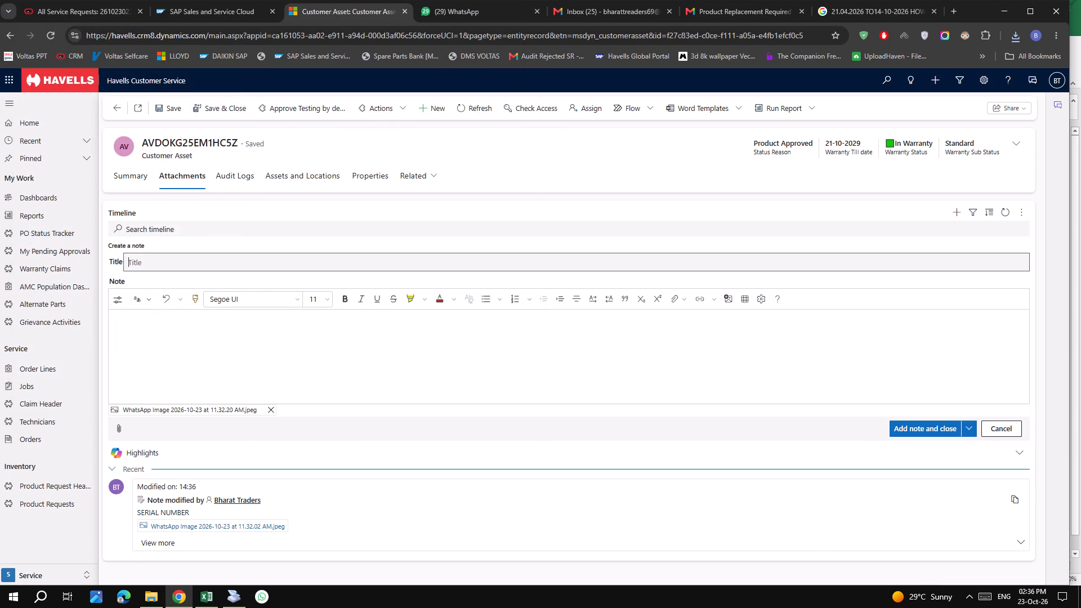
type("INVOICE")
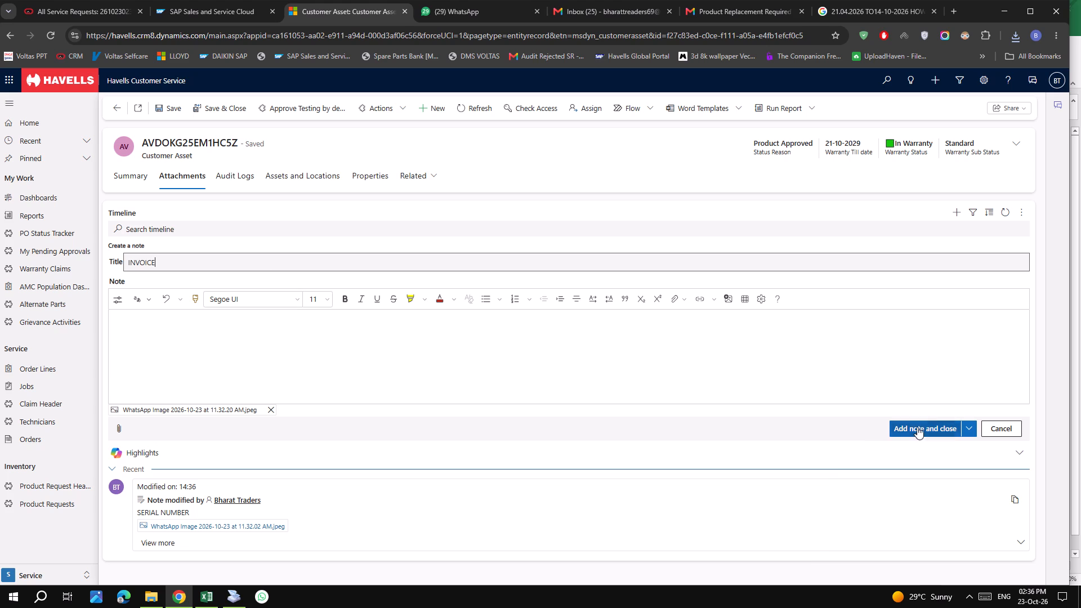
left_click(924, 427)
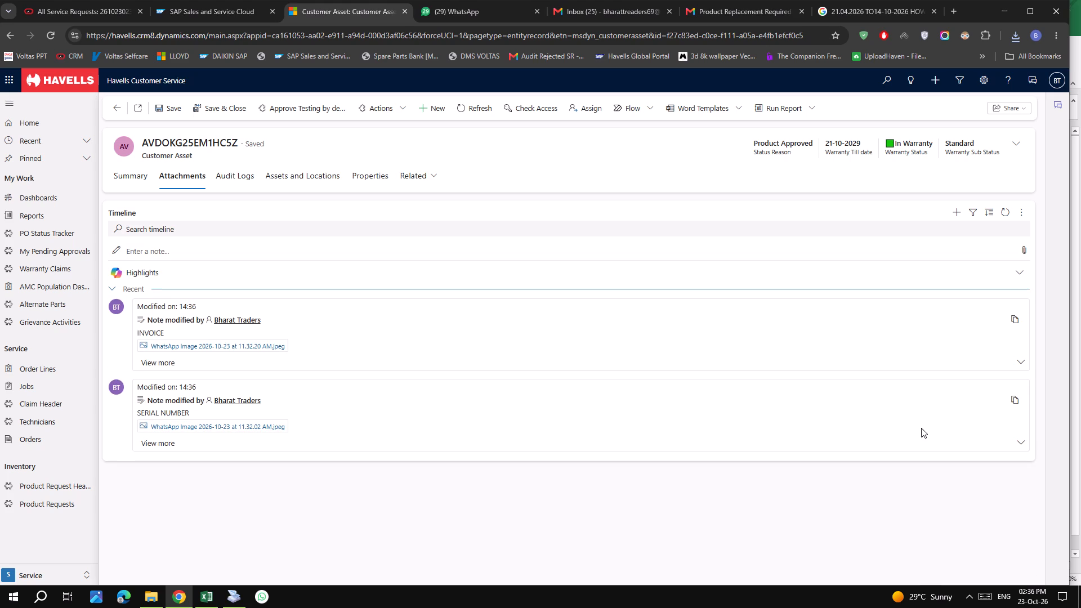
left_click(204, 115)
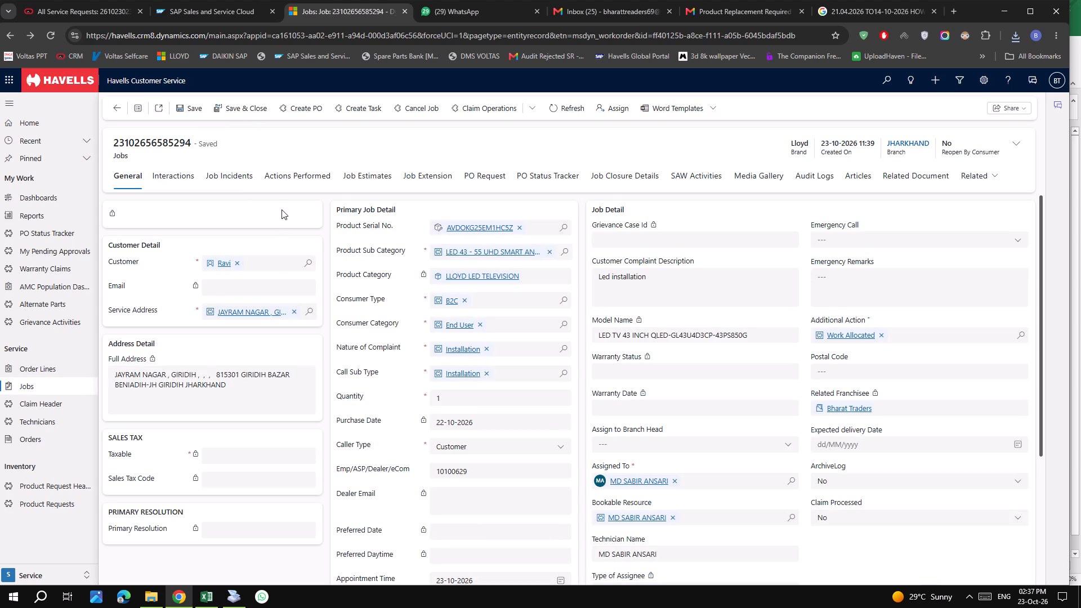
scroll(312, 282, "down", 7)
scroll(304, 281, "up", 12)
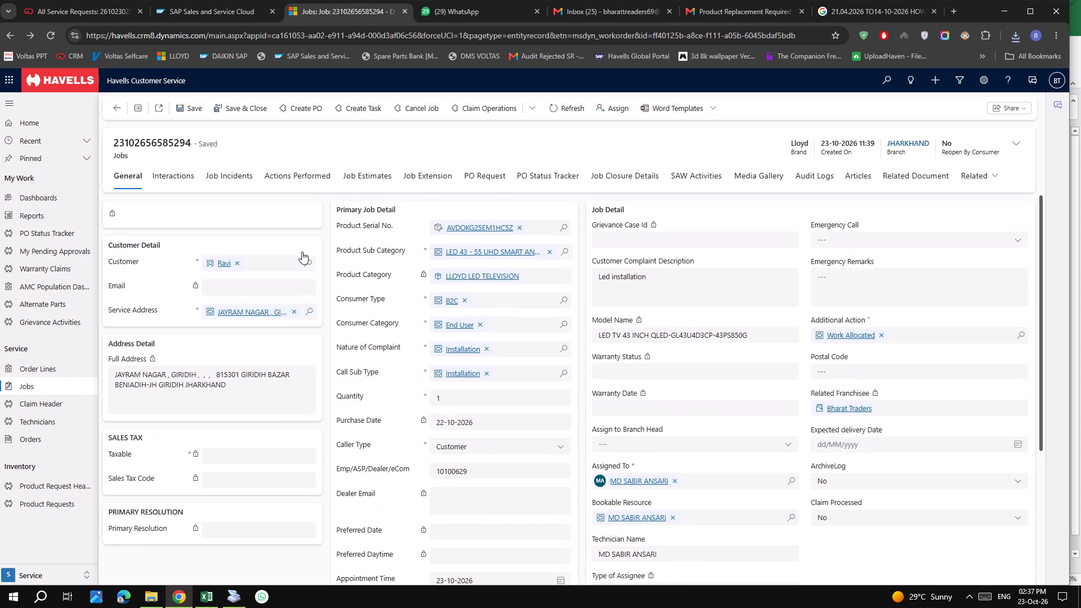
scroll(303, 278, "down", 4)
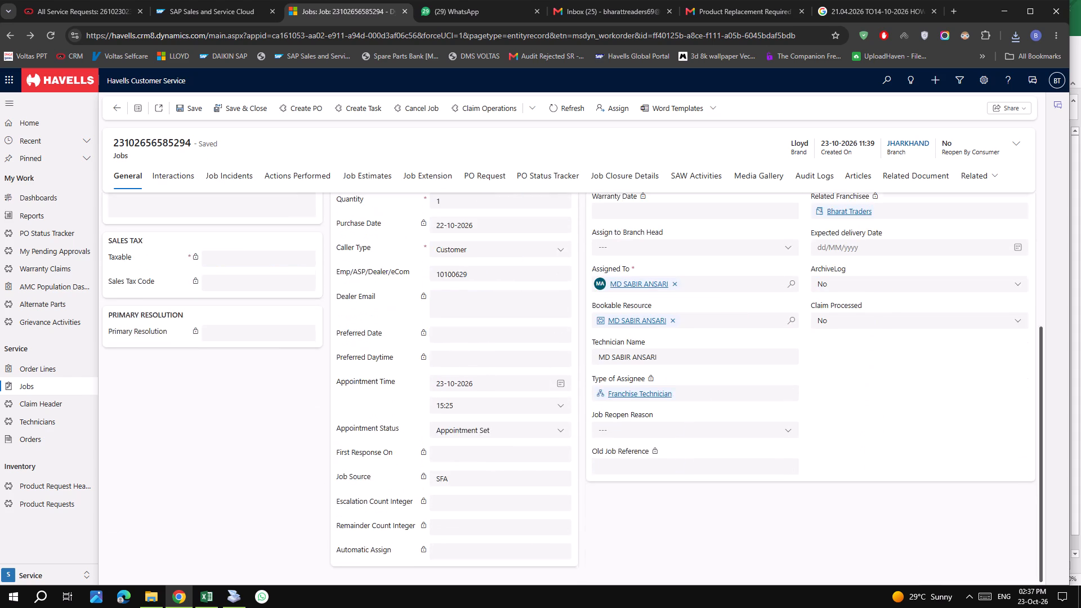
scroll(303, 279, "up", 8)
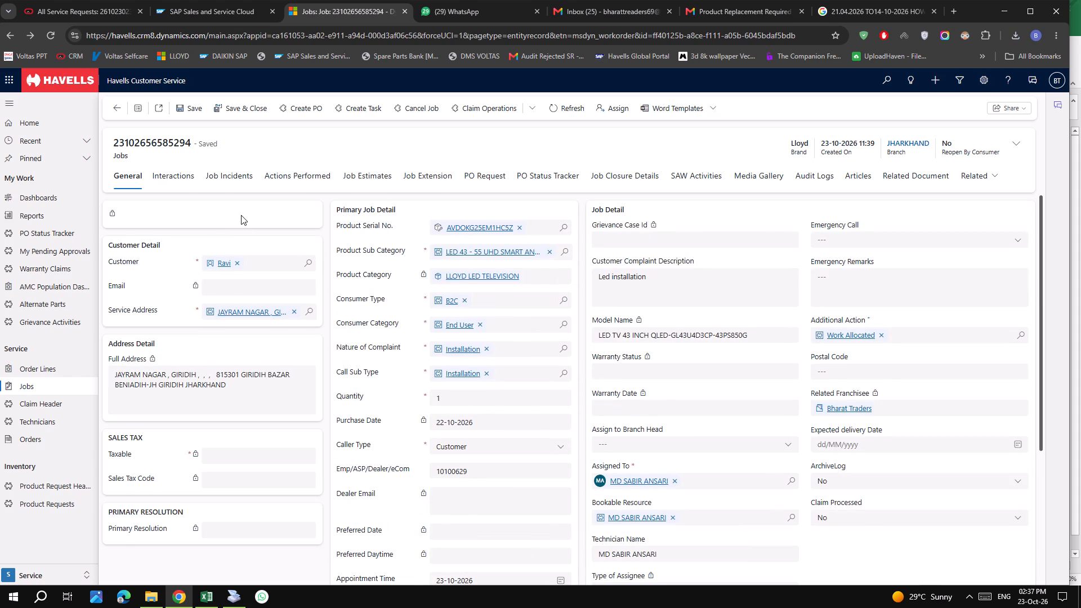
left_click(519, 226)
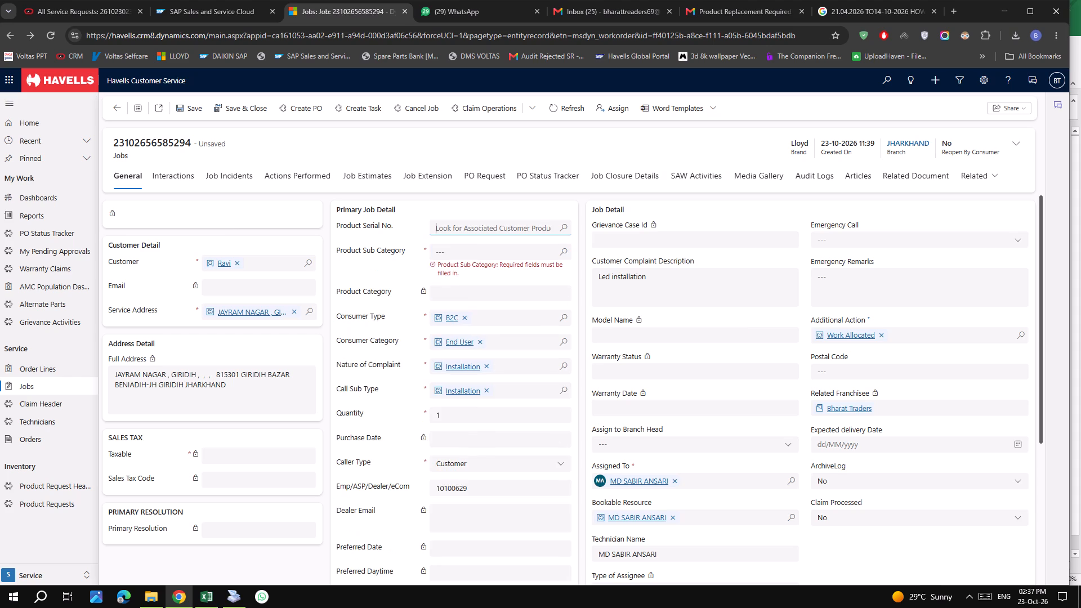
left_click(557, 227)
left_click(513, 271)
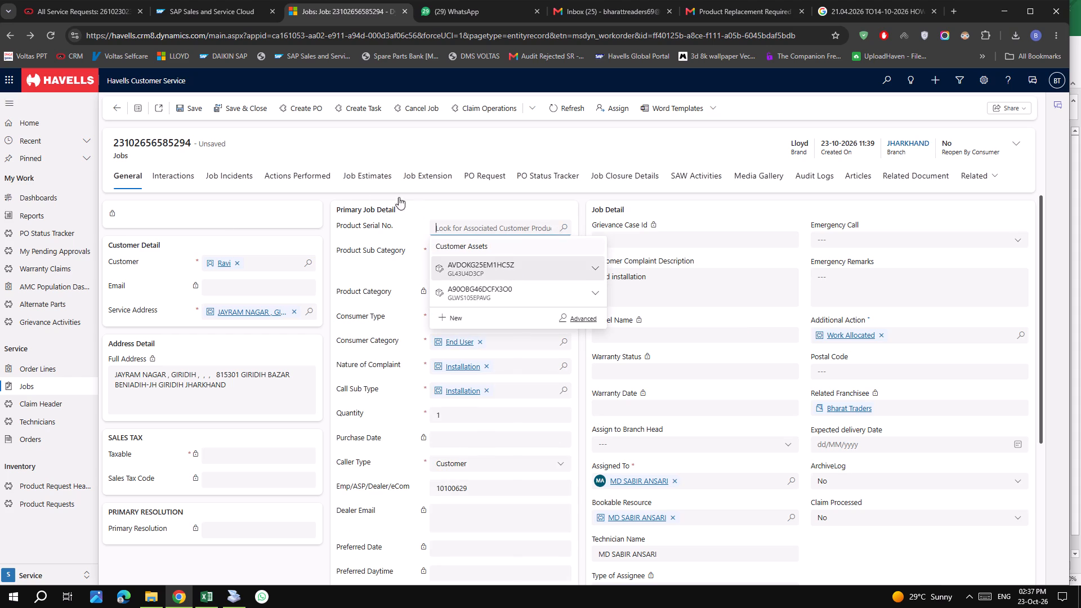
left_click(180, 110)
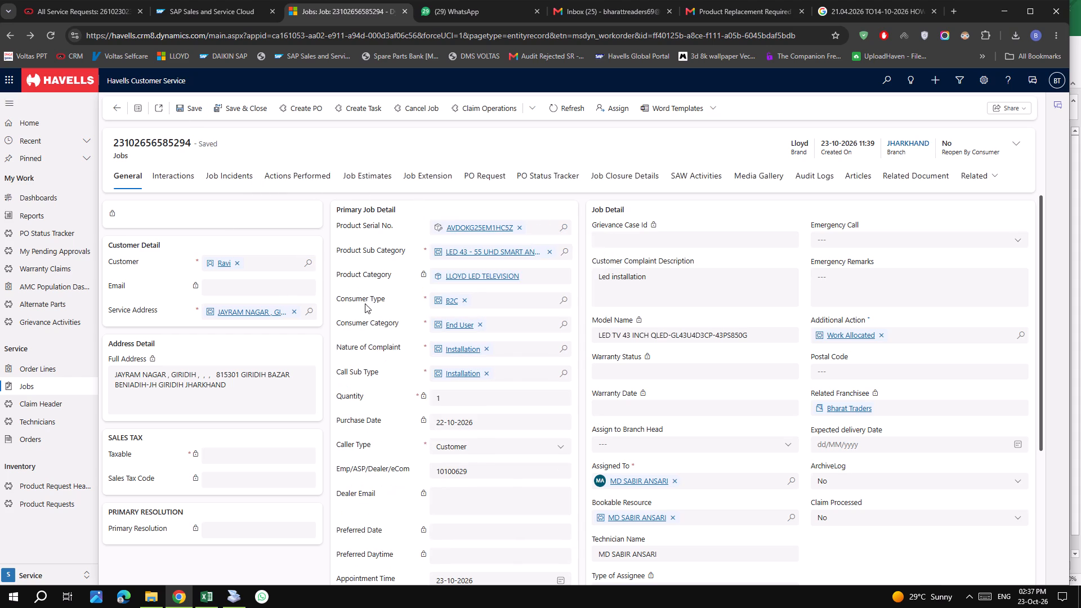
Create a new job incident for the job and set its Observation to Installation.
left_click(232, 175)
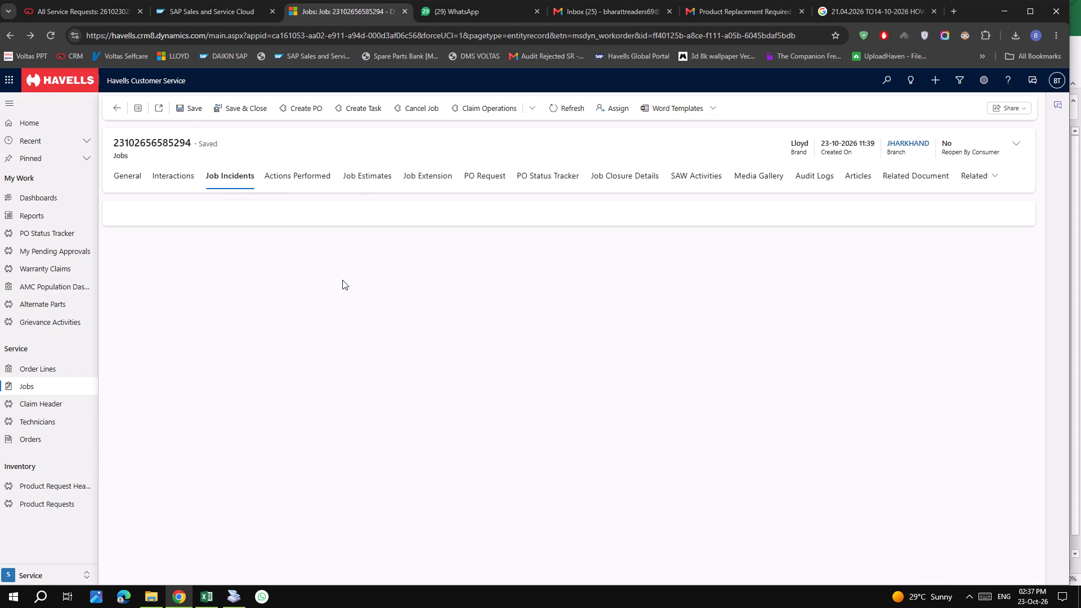
left_click(789, 218)
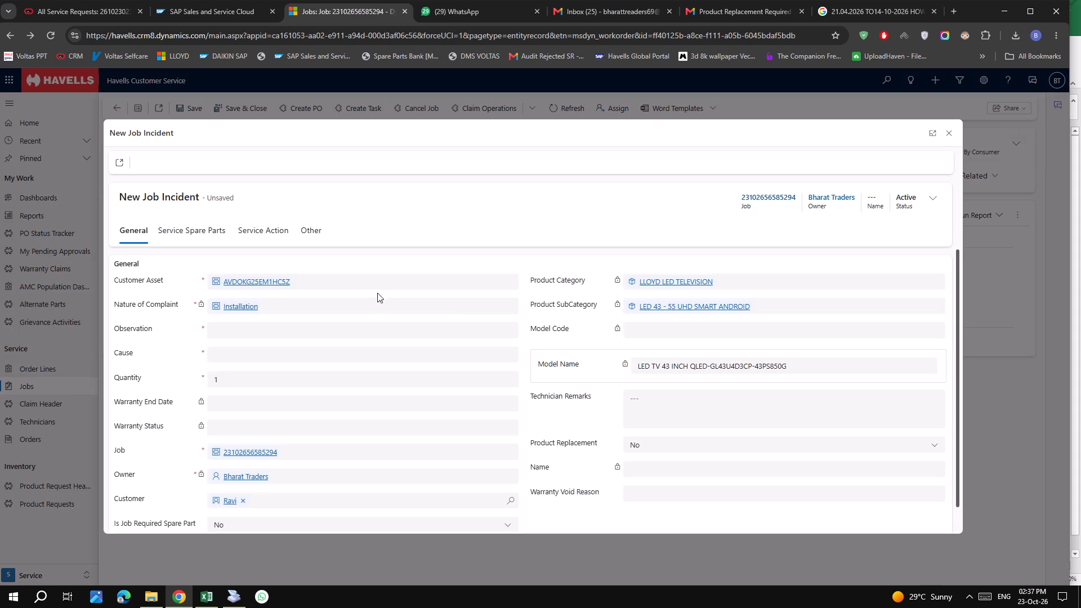
left_click(511, 333)
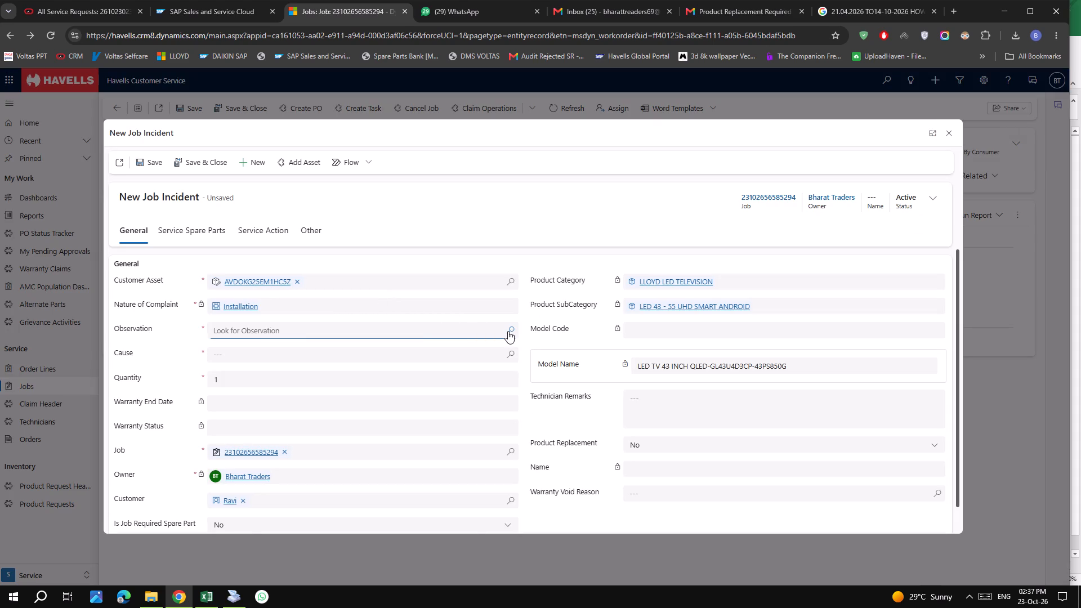
scroll(294, 428, "down", 2)
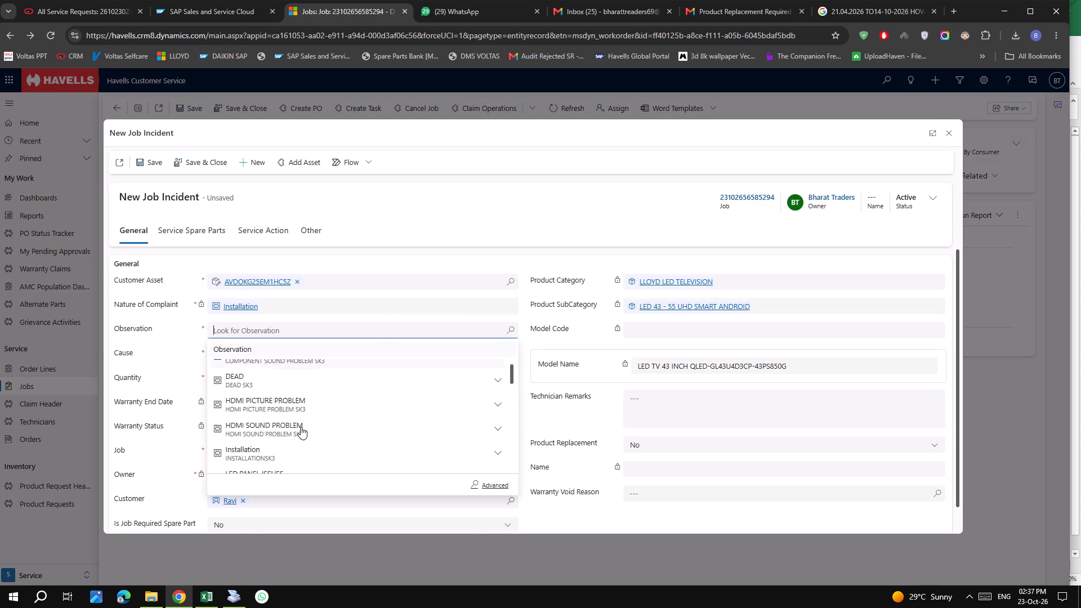
scroll(301, 426, "down", 8)
scroll(305, 425, "up", 5)
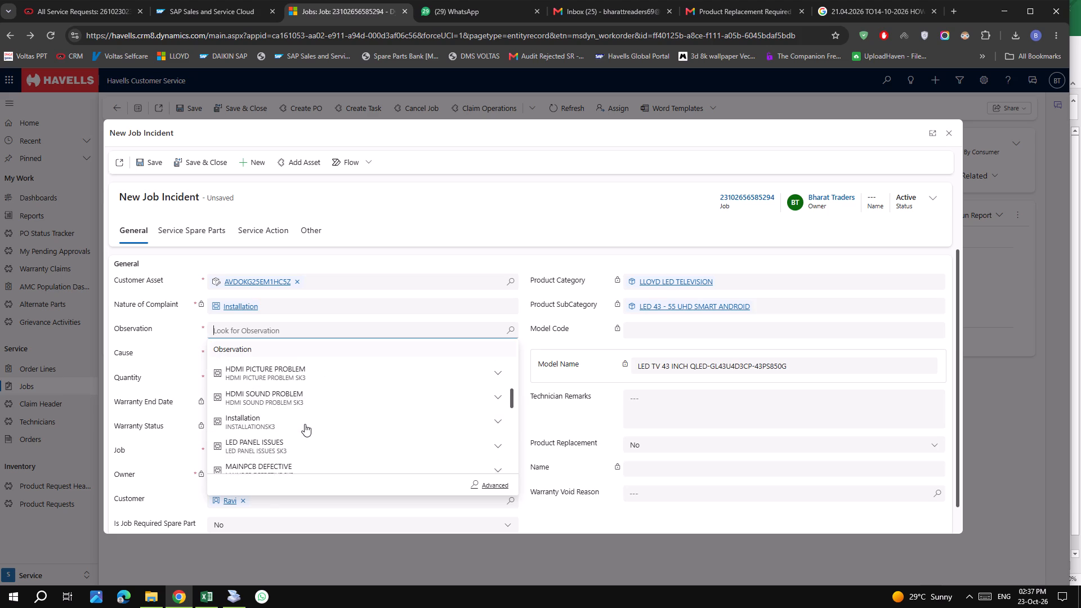
scroll(305, 423, "up", 6)
scroll(306, 423, "down", 2)
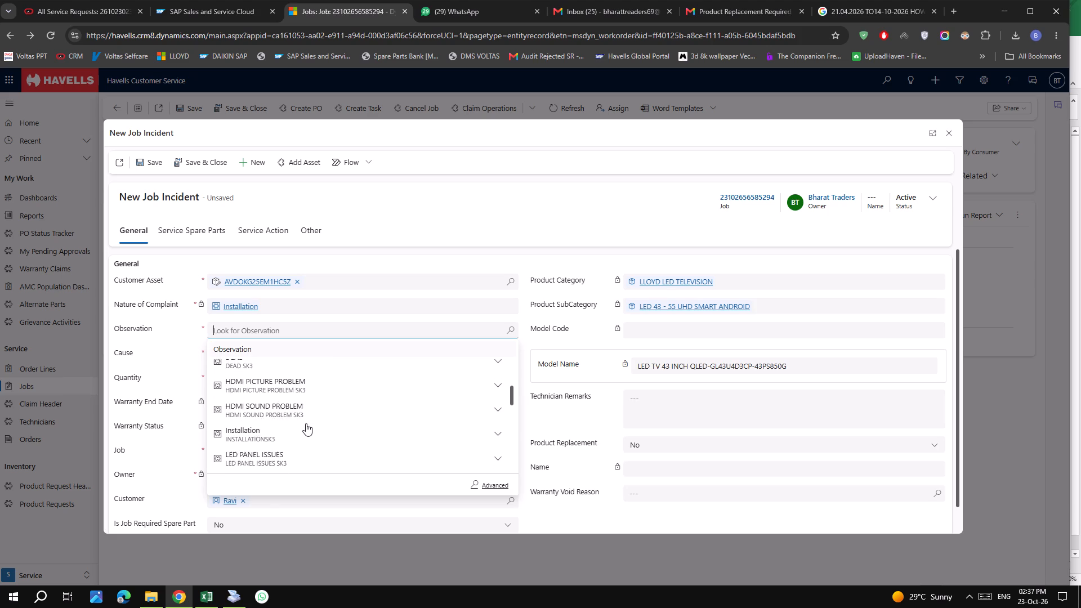
scroll(306, 423, "down", 1)
scroll(303, 415, "up", 1)
left_click(284, 427)
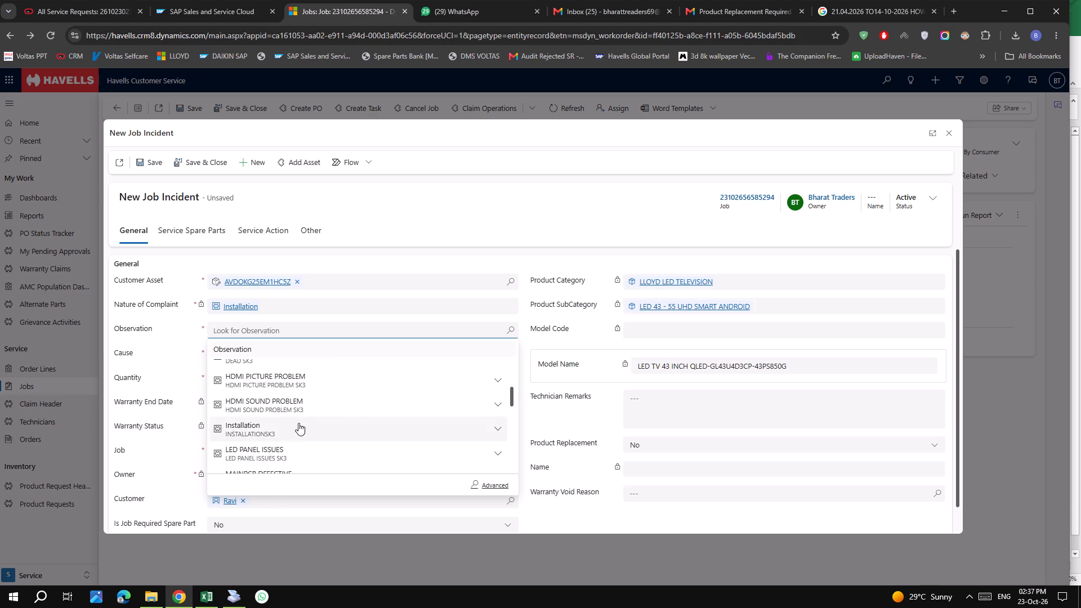
Set the new incident's Cause to INSTALLATION and save the incident.
left_click(505, 360)
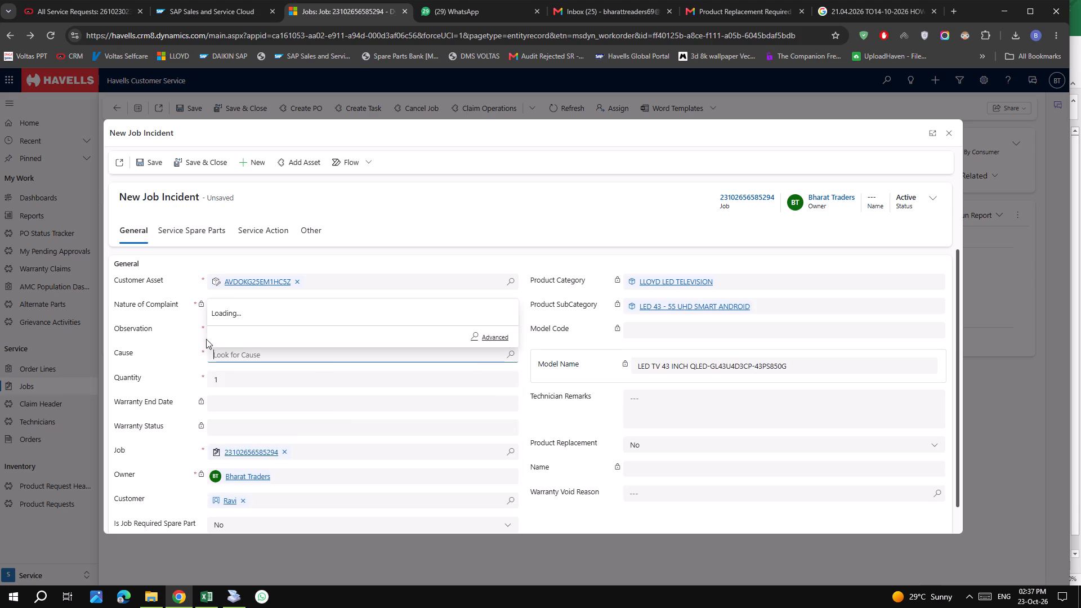
left_click(261, 309)
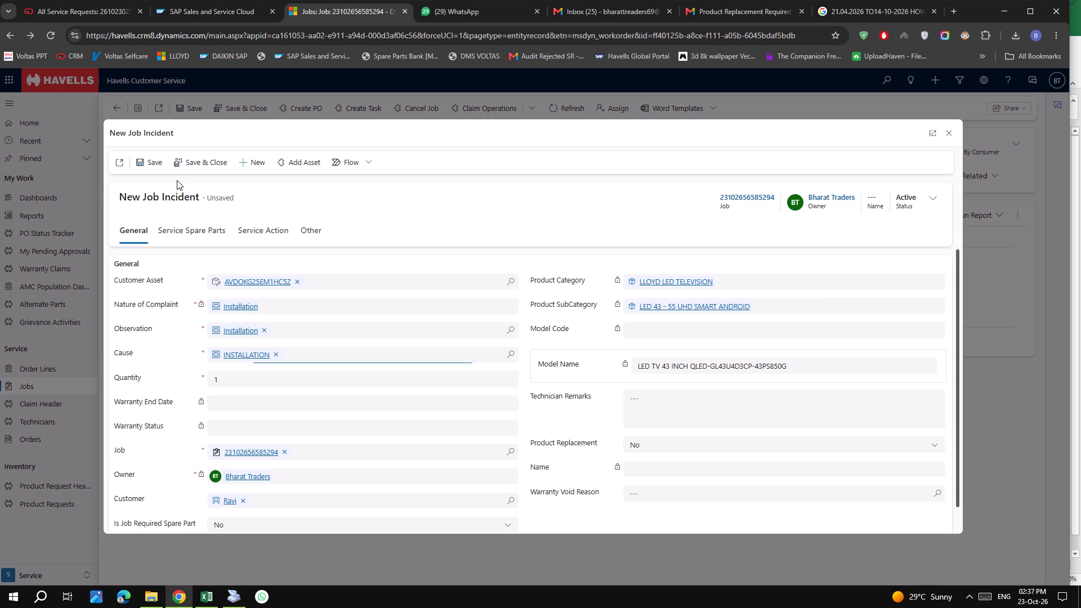
left_click(139, 162)
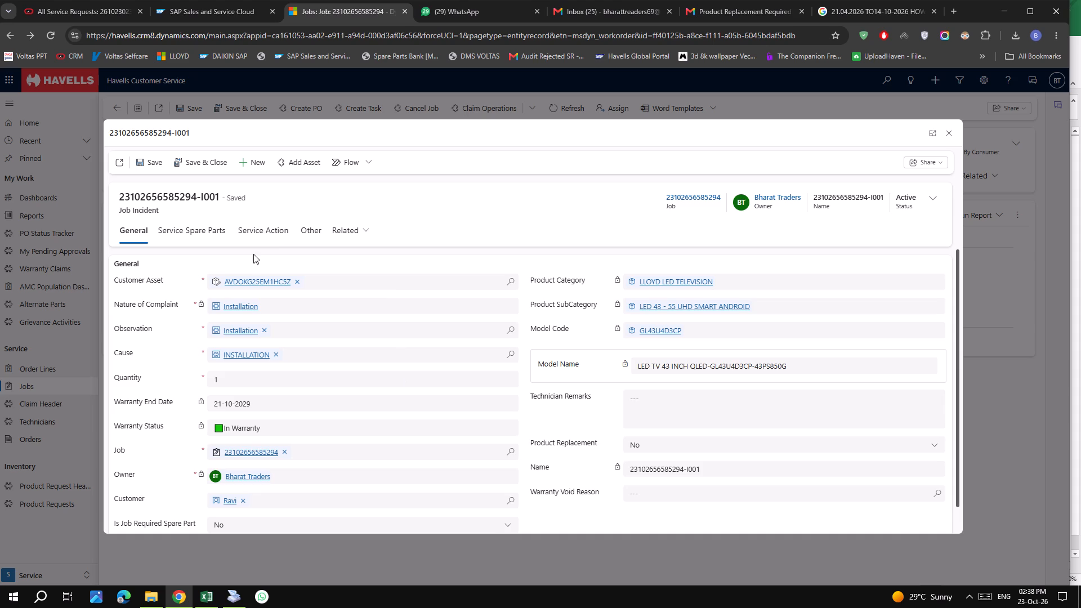
Set Mark Used to Used on the incident's Installed service action, save it, and close the incident.
left_click(264, 233)
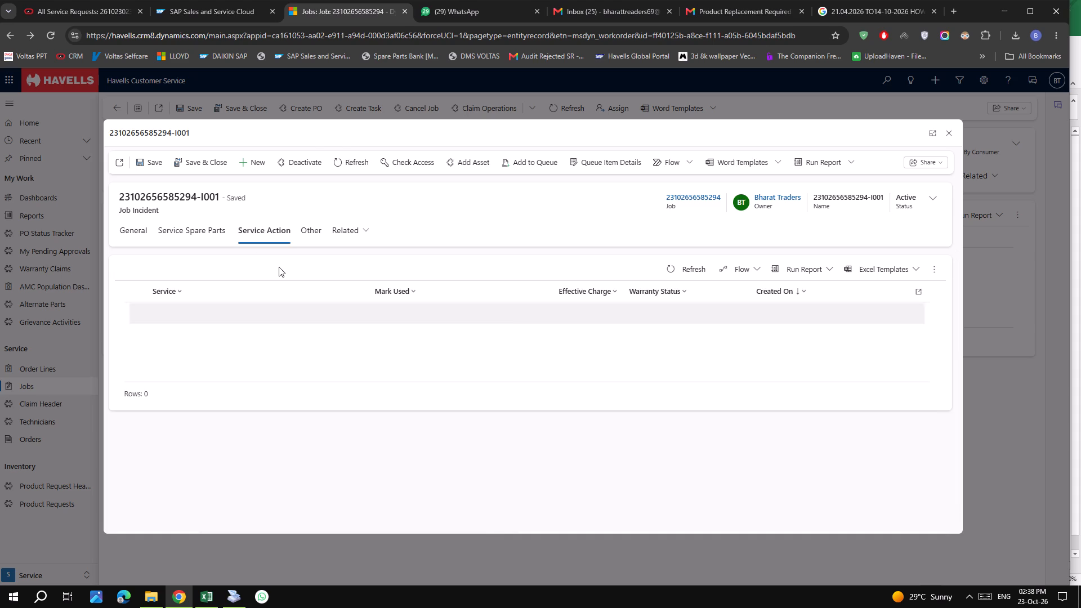
left_click(672, 271)
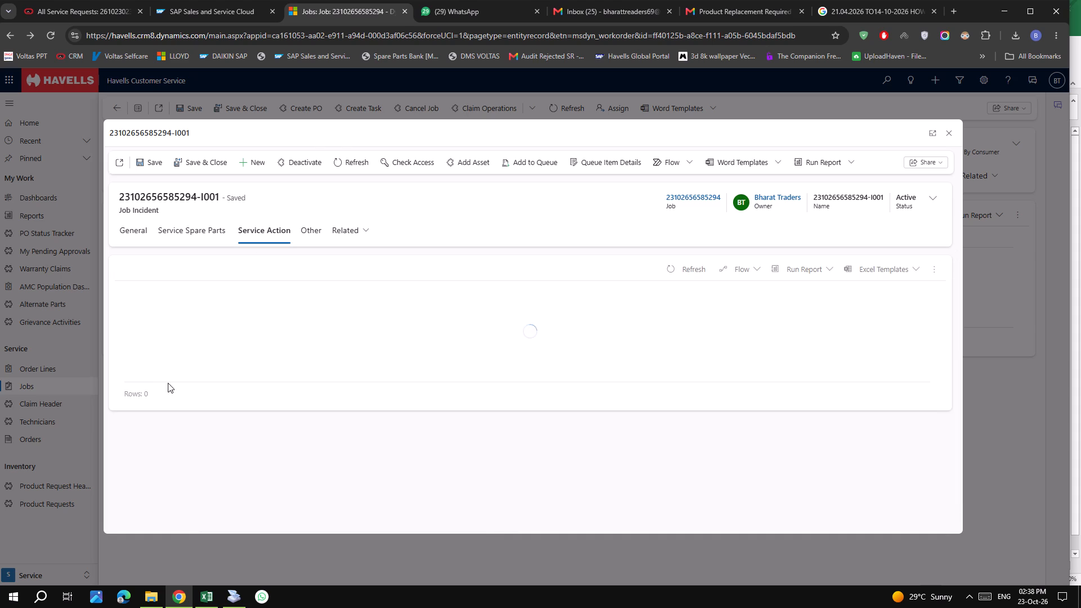
double_click(284, 309)
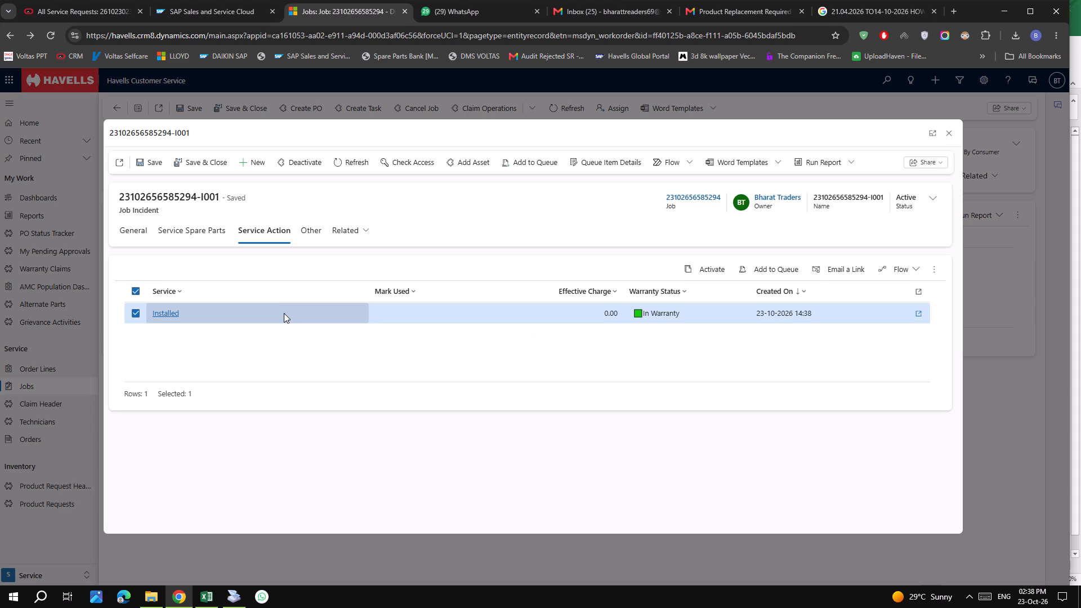
double_click(360, 311)
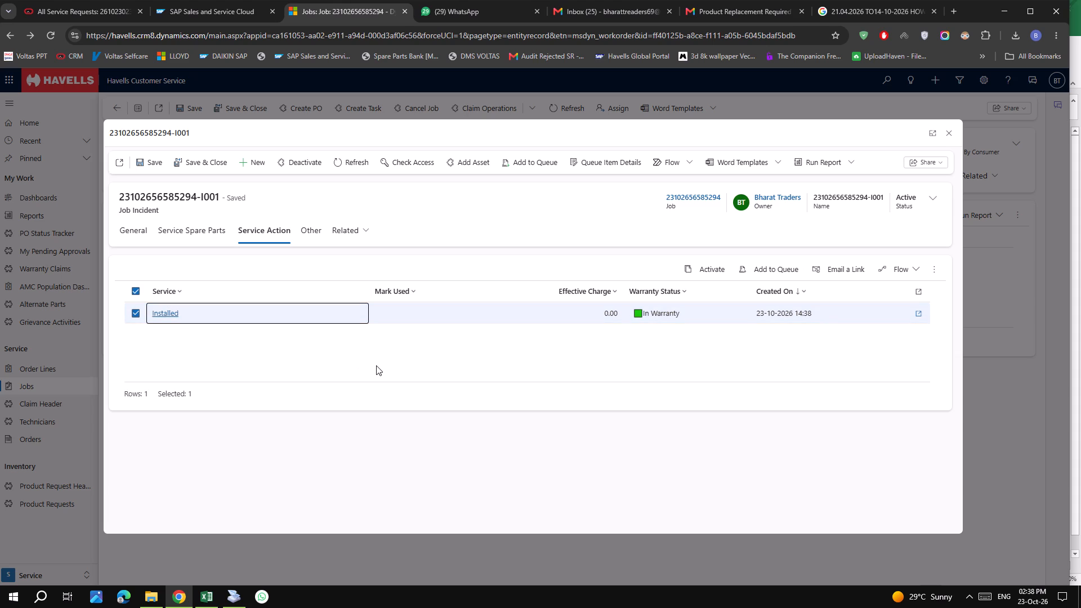
left_click(377, 366)
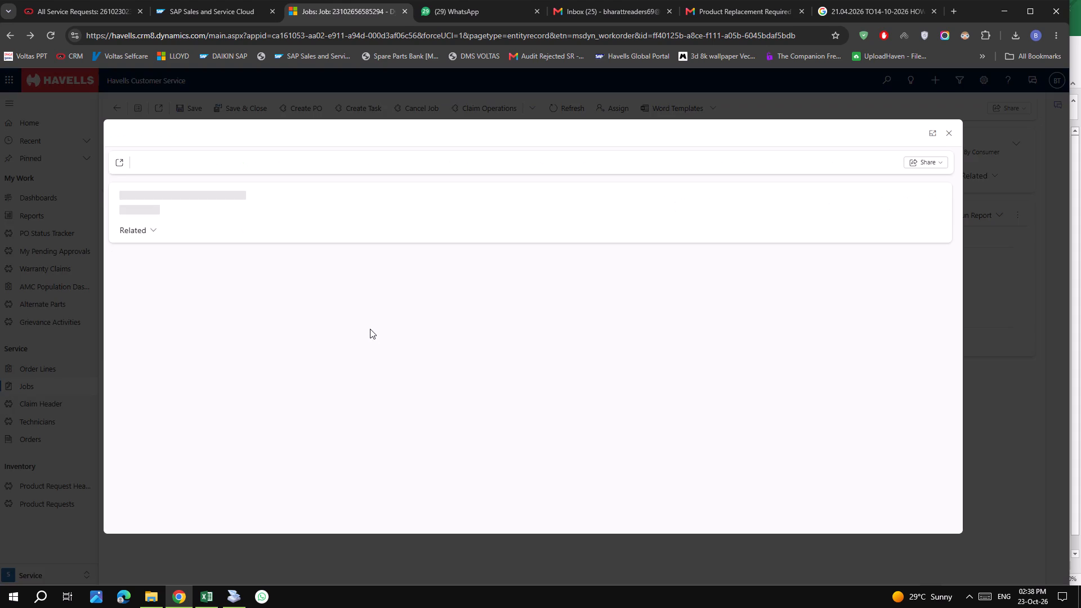
left_click(599, 353)
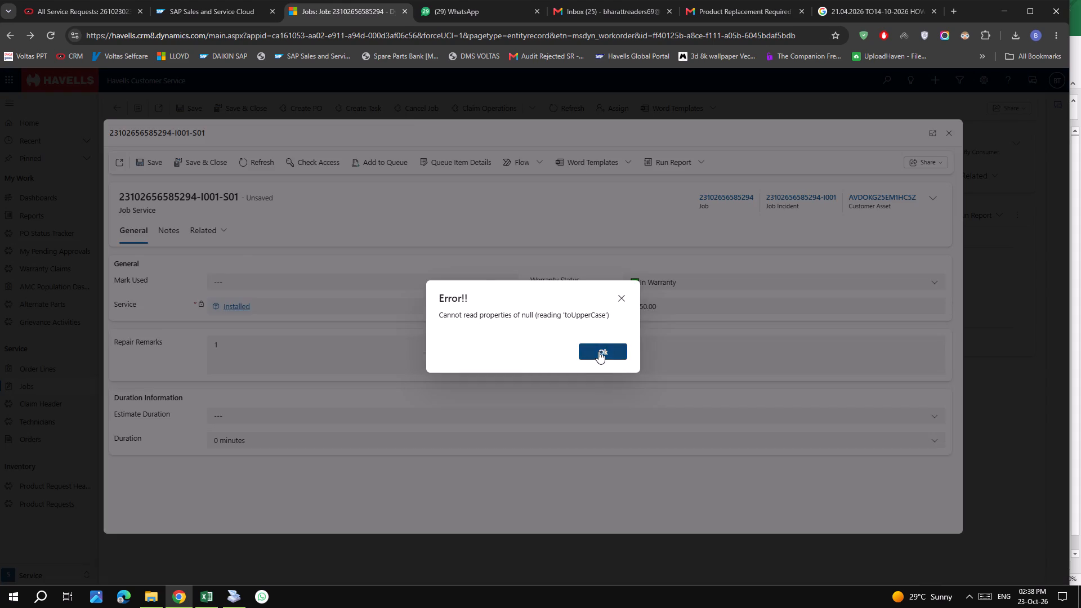
left_click(284, 281)
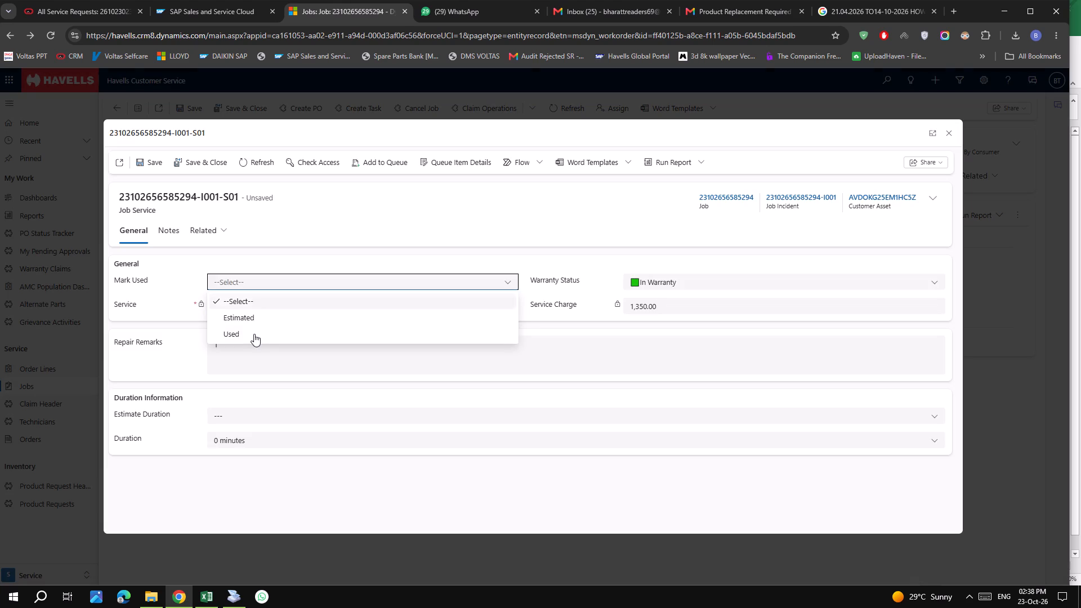
left_click(254, 334)
left_click(203, 164)
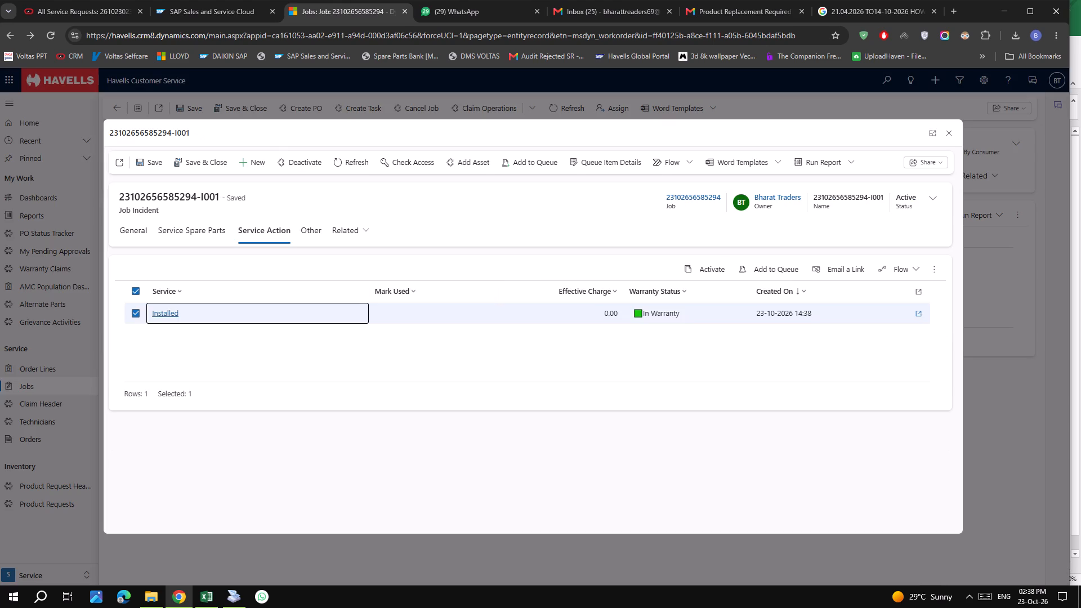
left_click(955, 138)
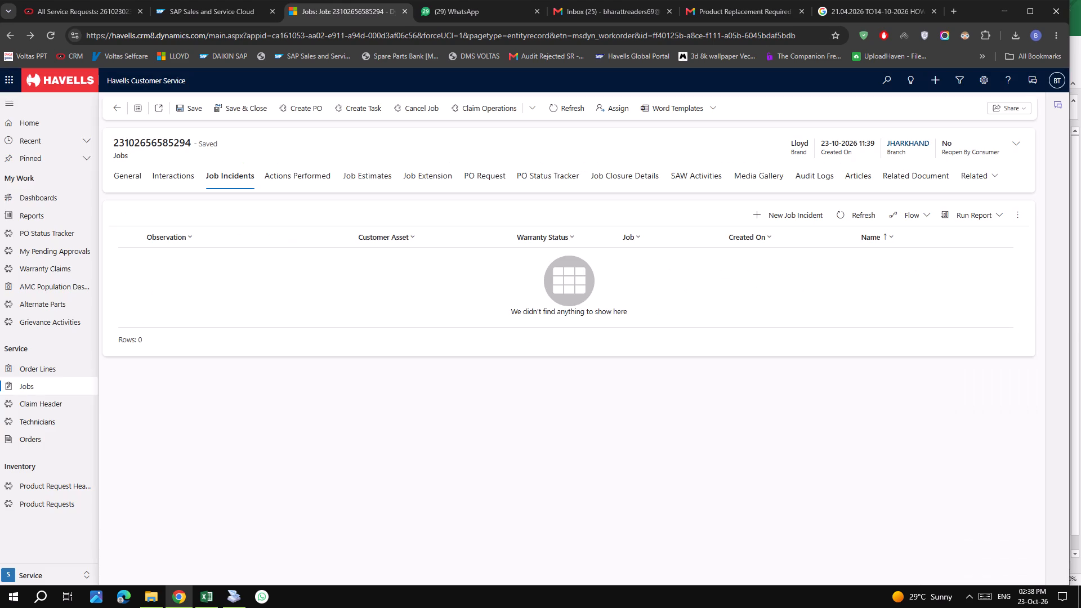
scroll(202, 292, "up", 4)
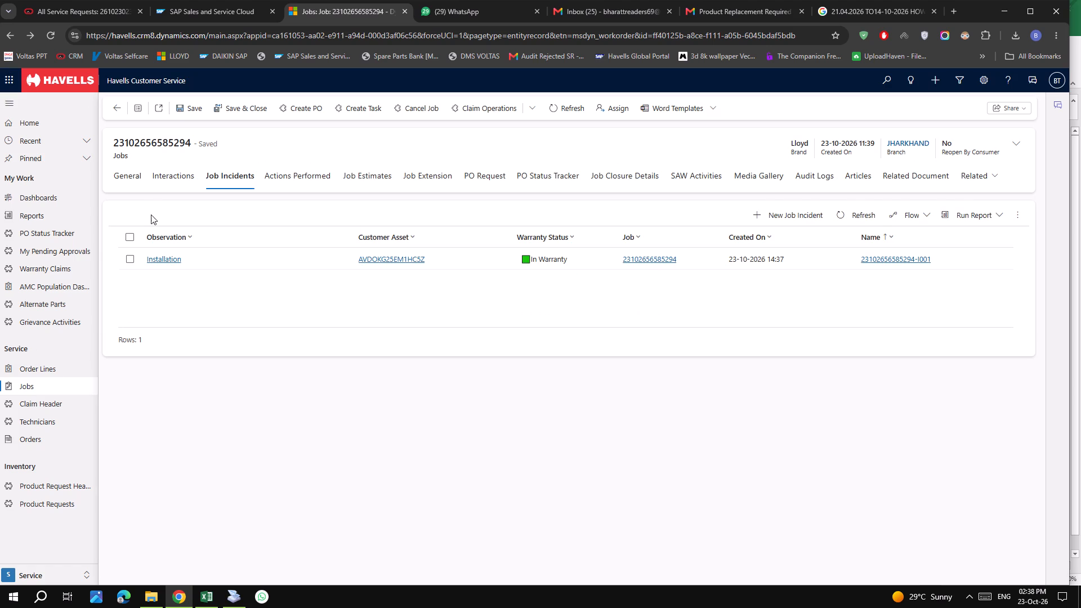
left_click(139, 173)
scroll(413, 414, "down", 4)
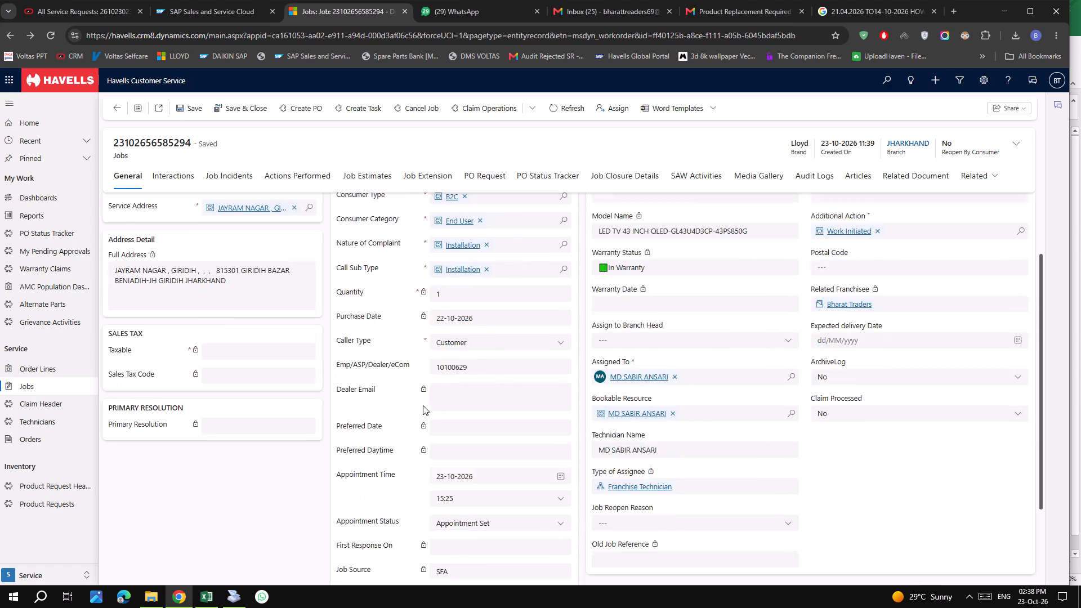
scroll(422, 405, "up", 6)
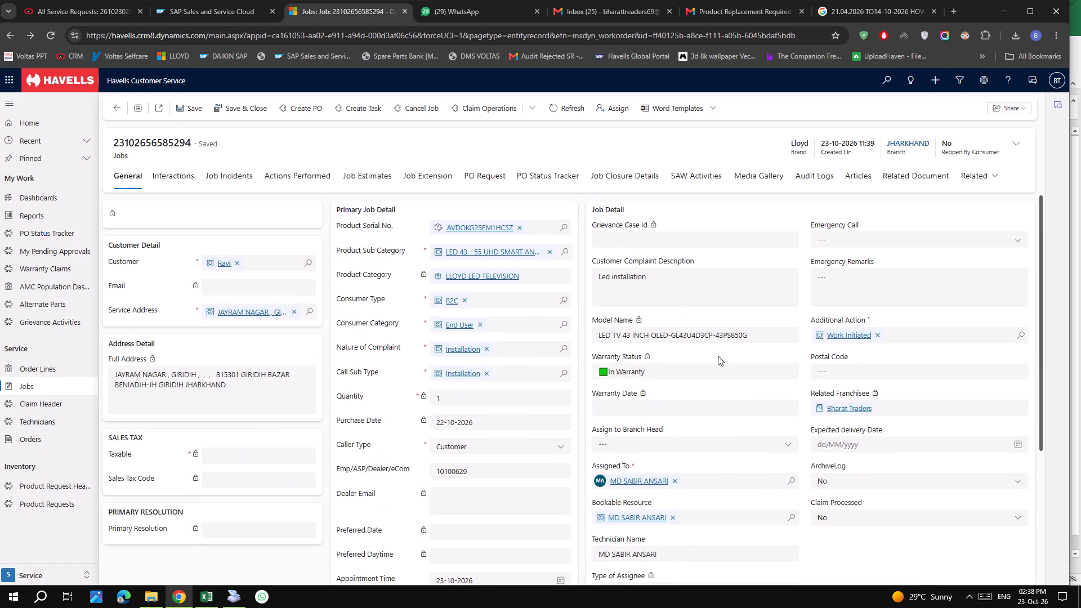
left_click(638, 181)
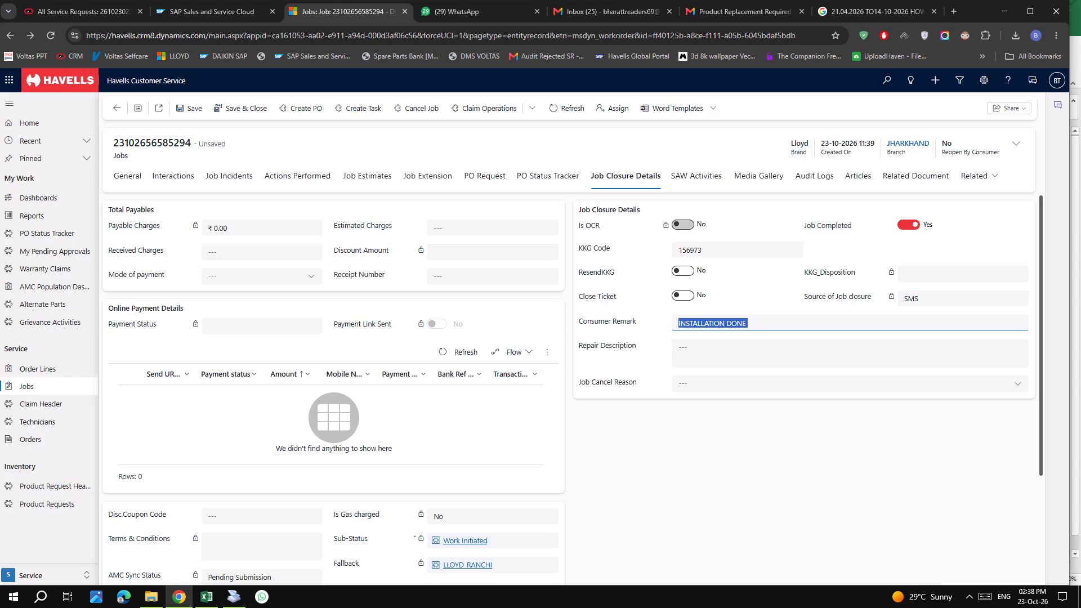
left_click(730, 359)
key("ctrl+v")
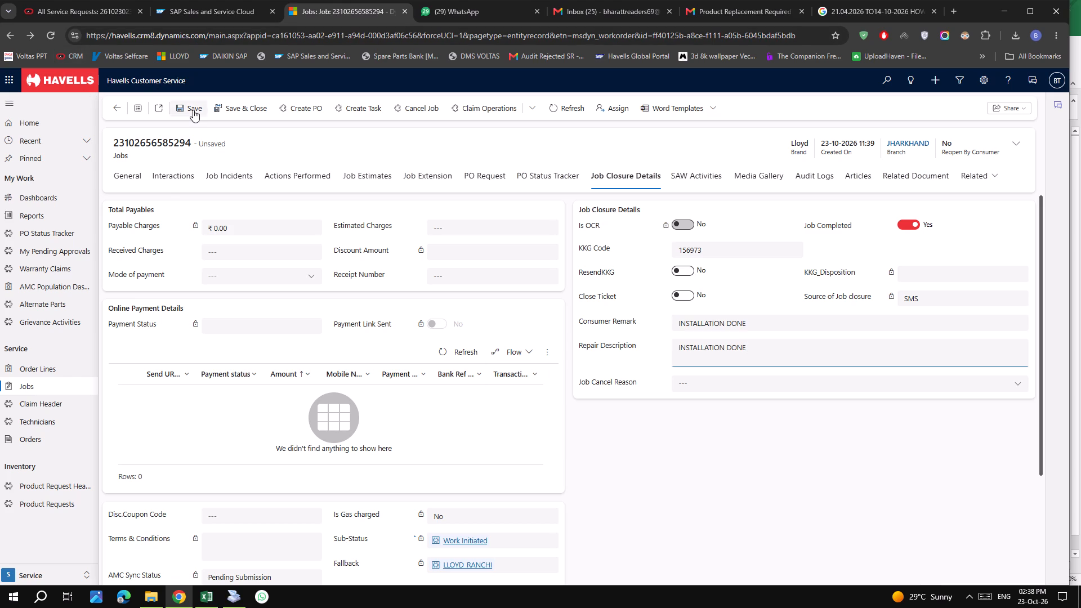
left_click(193, 110)
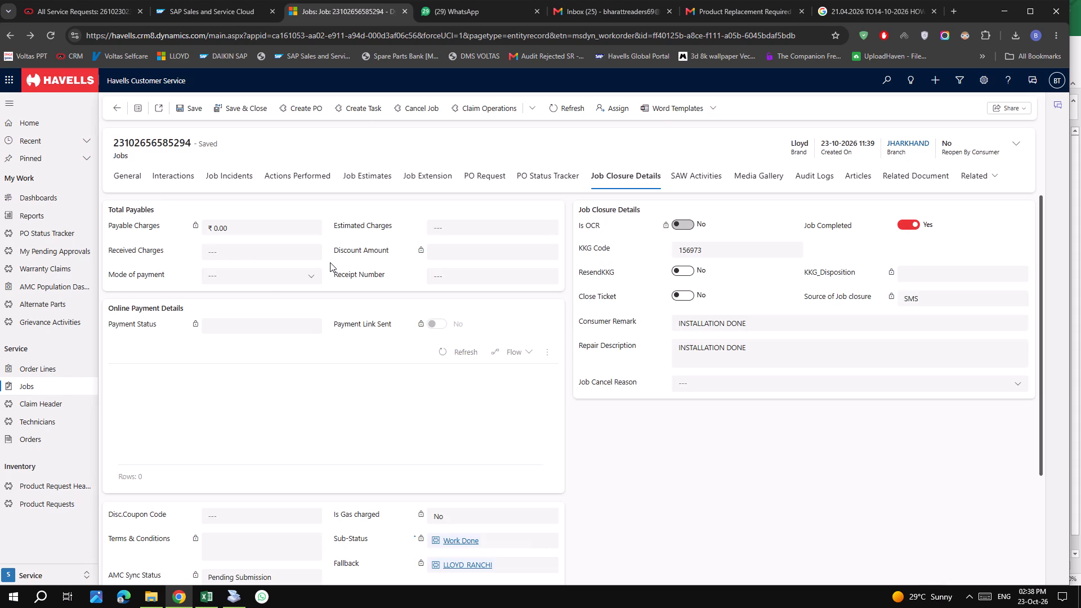
Check the job's general and closure details, and save and close the job record.
left_click(131, 178)
scroll(445, 318, "up", 4)
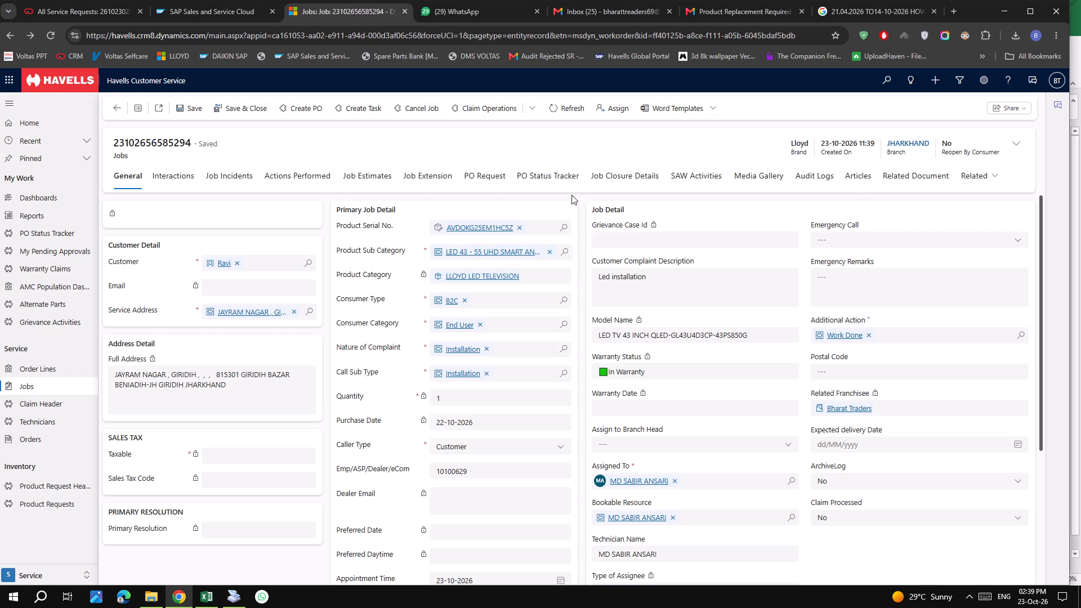
left_click(632, 185)
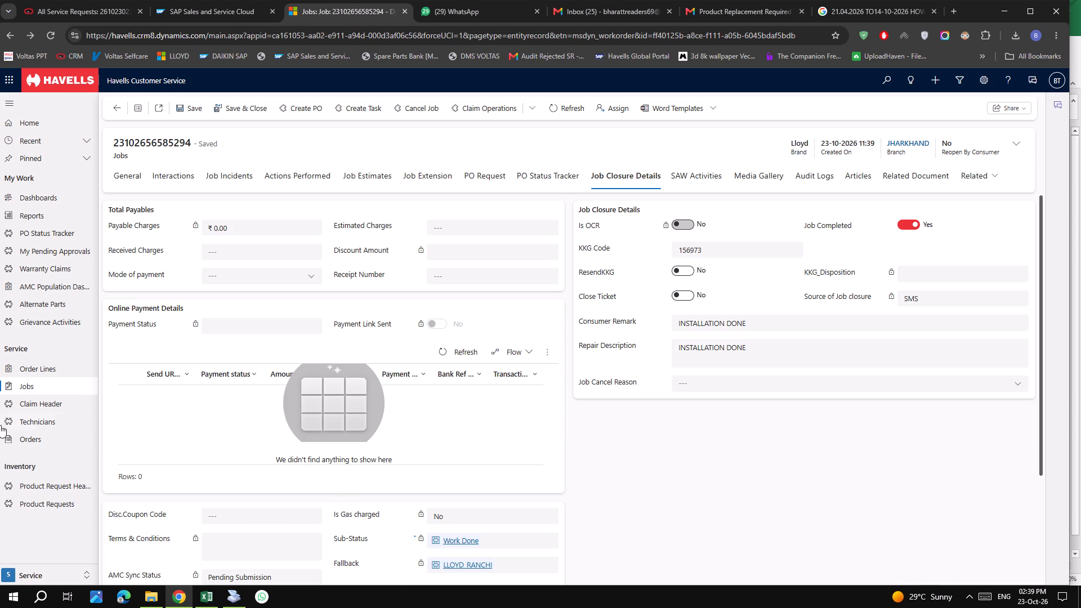
left_click(225, 108)
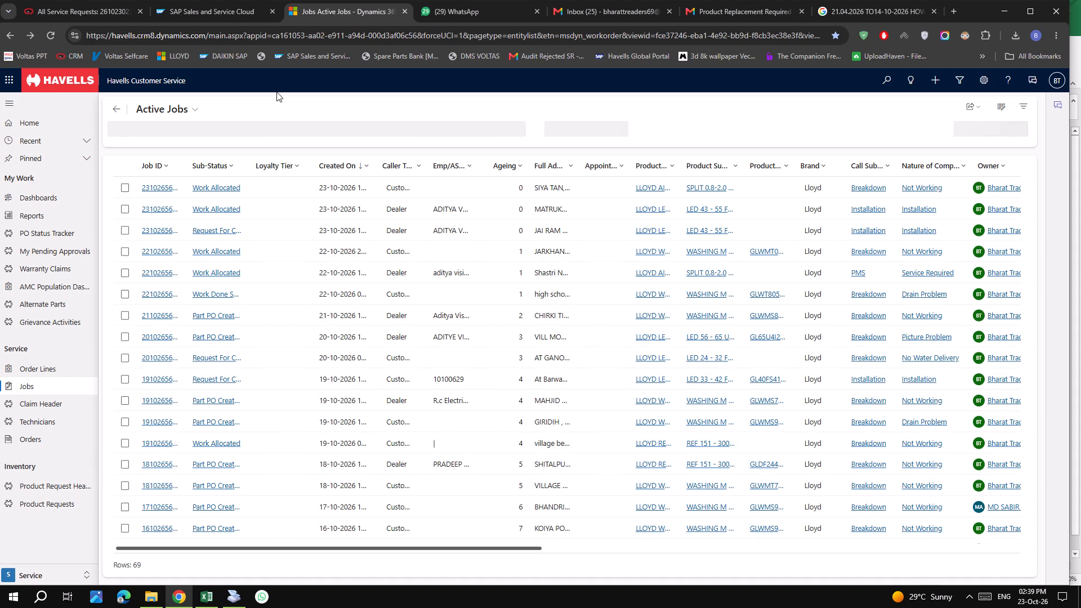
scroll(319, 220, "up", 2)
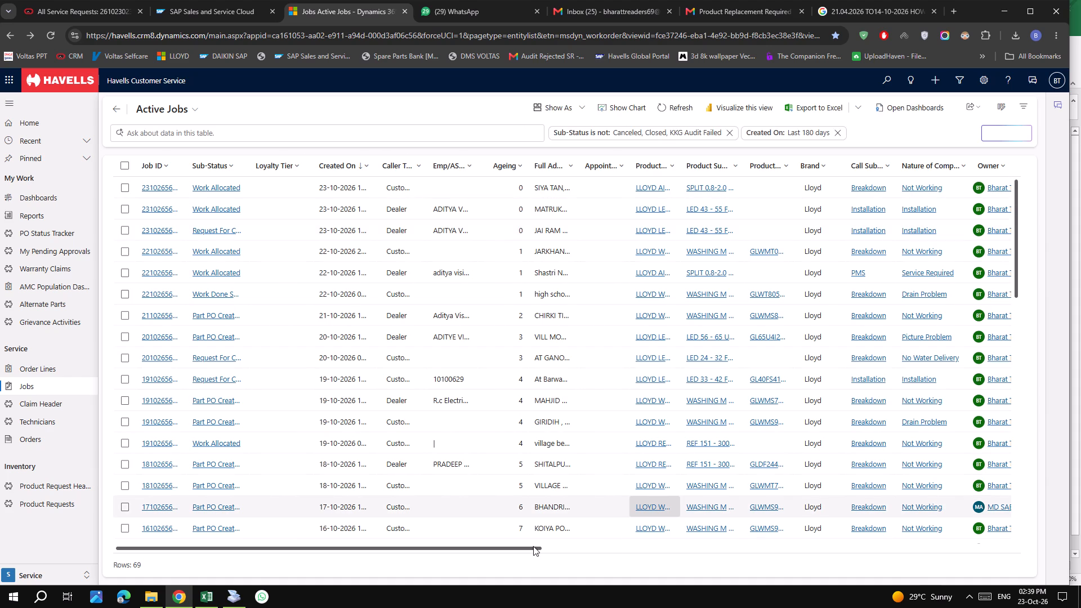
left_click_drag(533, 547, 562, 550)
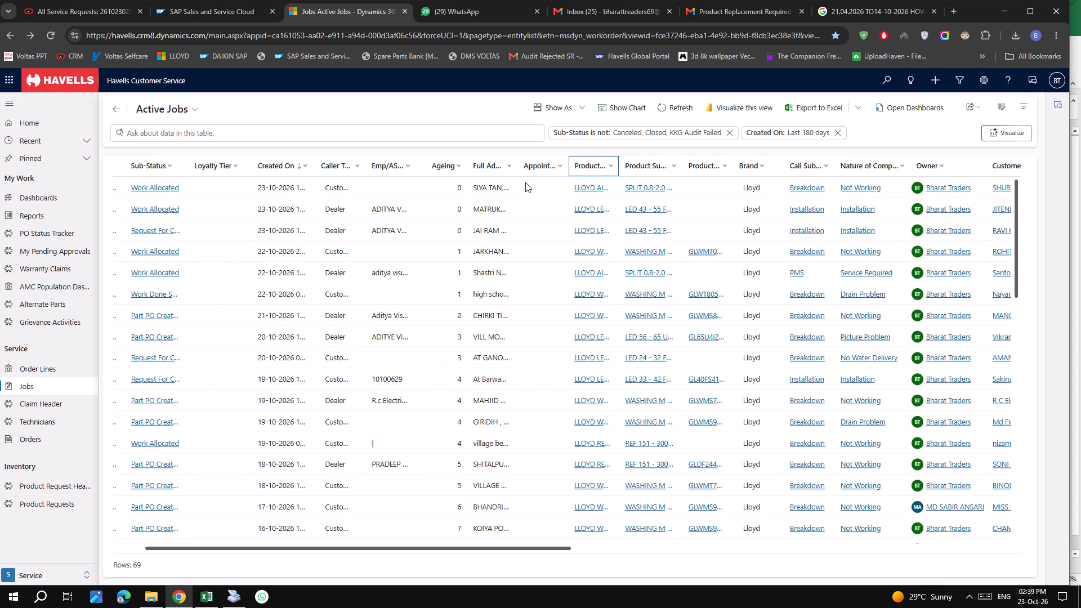
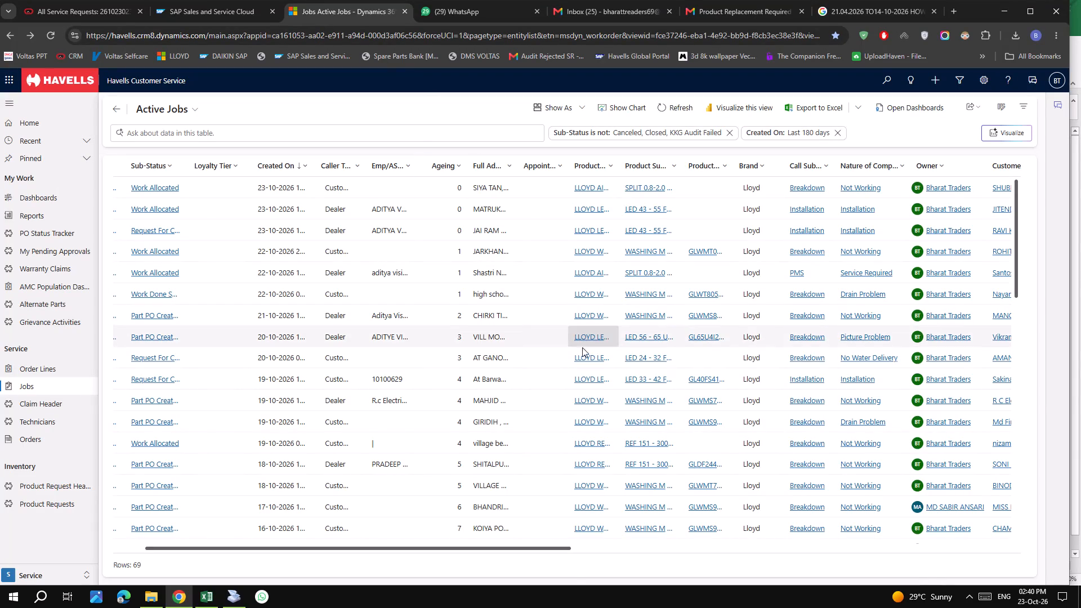
Filter the Active Jobs list to jobs whose Sub-Status equals Work Allocated.
left_click_drag(562, 550, 716, 556)
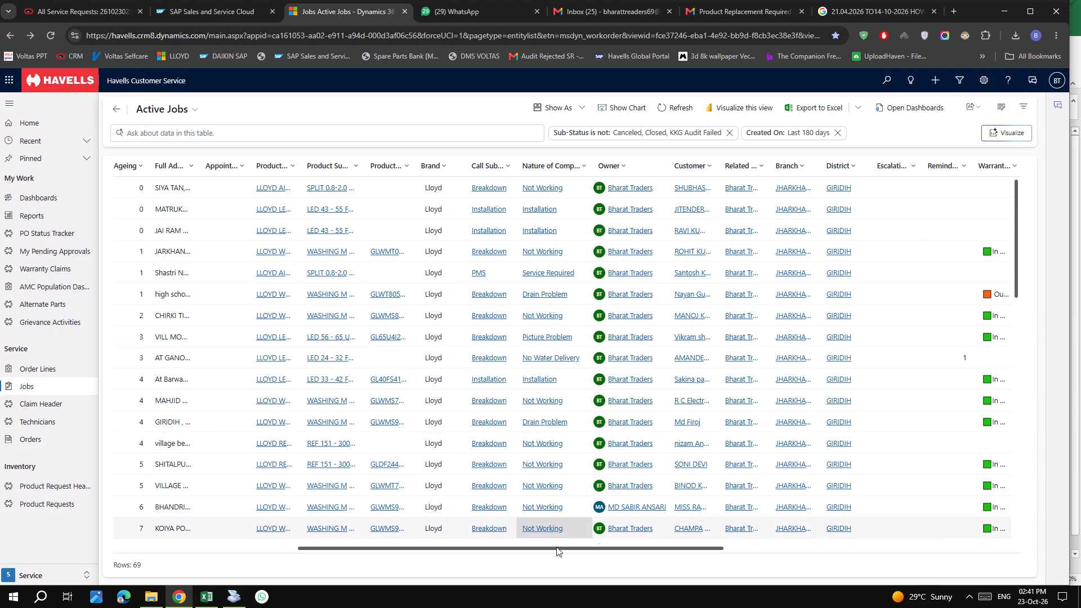
left_click_drag(558, 547, 319, 555)
left_click(222, 171)
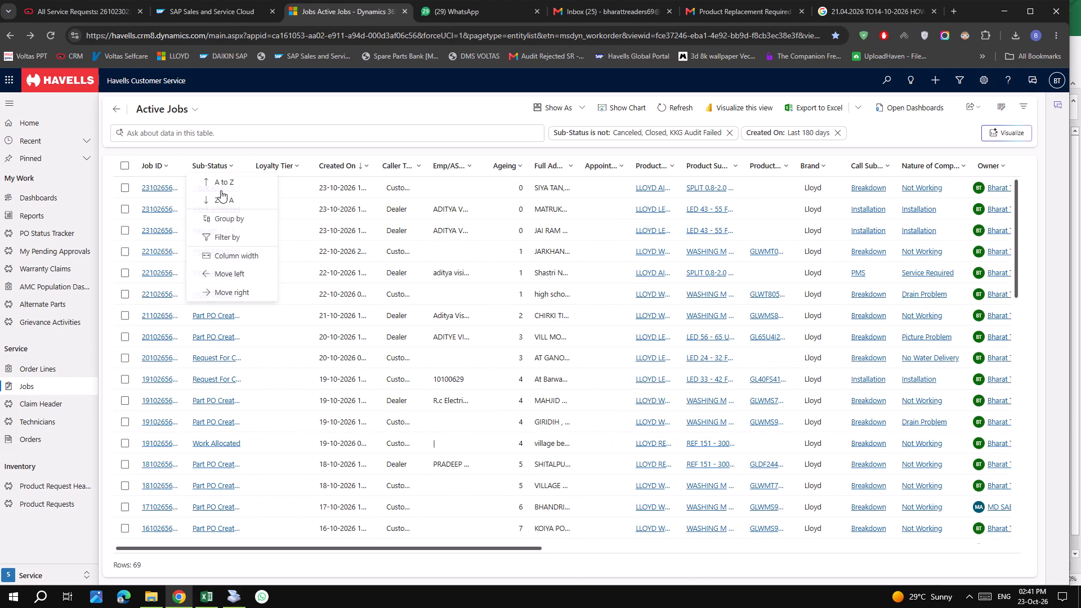
left_click(230, 236)
key("w")
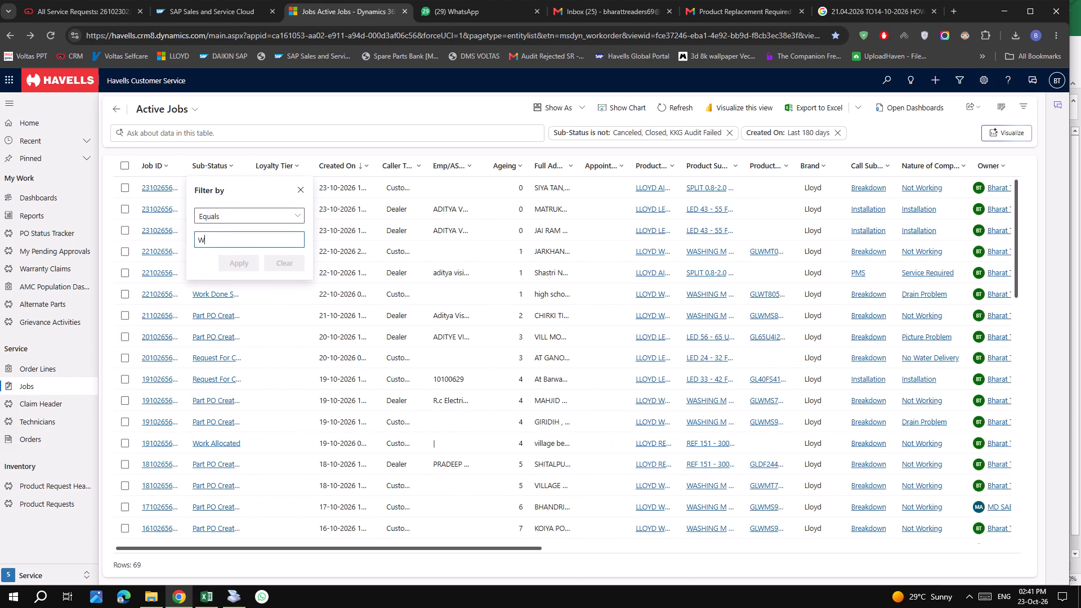
left_click(244, 262)
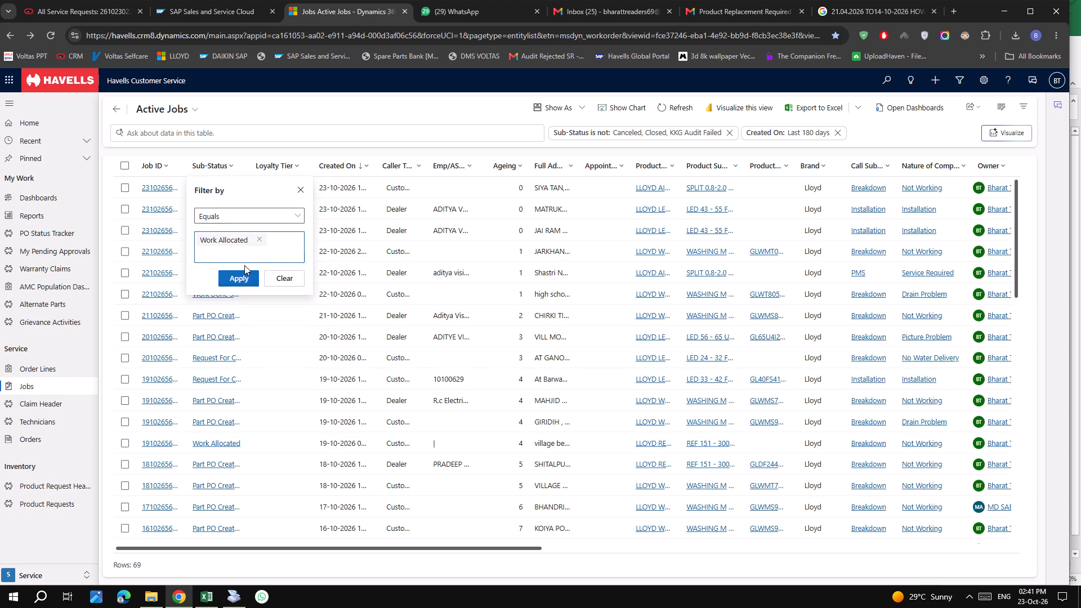
left_click(238, 278)
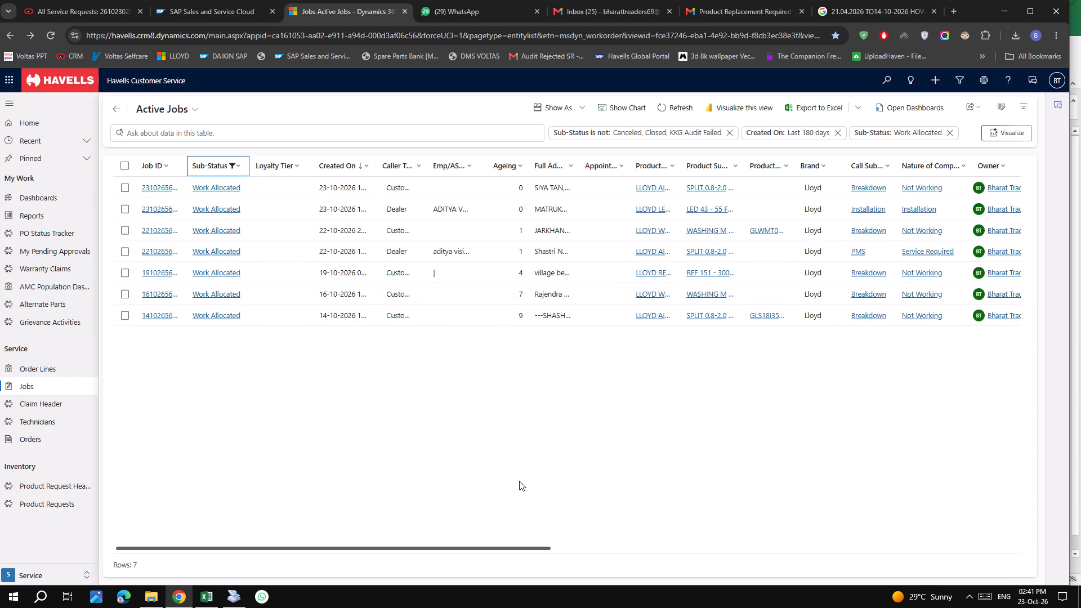
Examine the product, call subtype, complaint, owner and customer details of the Work Allocated jobs.
left_click_drag(516, 546, 598, 549)
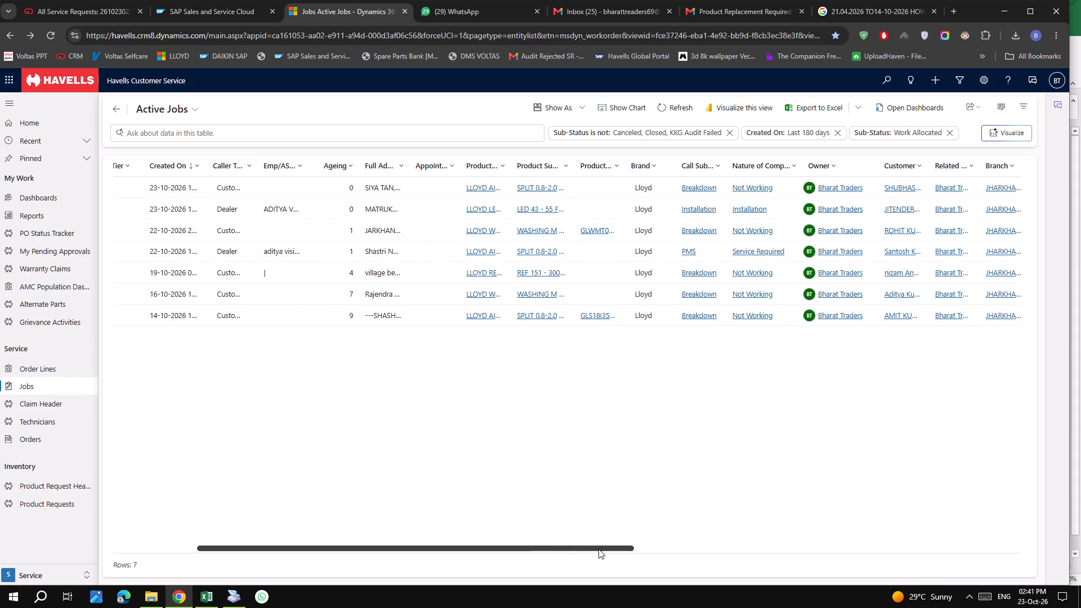
left_click_drag(598, 549, 605, 549)
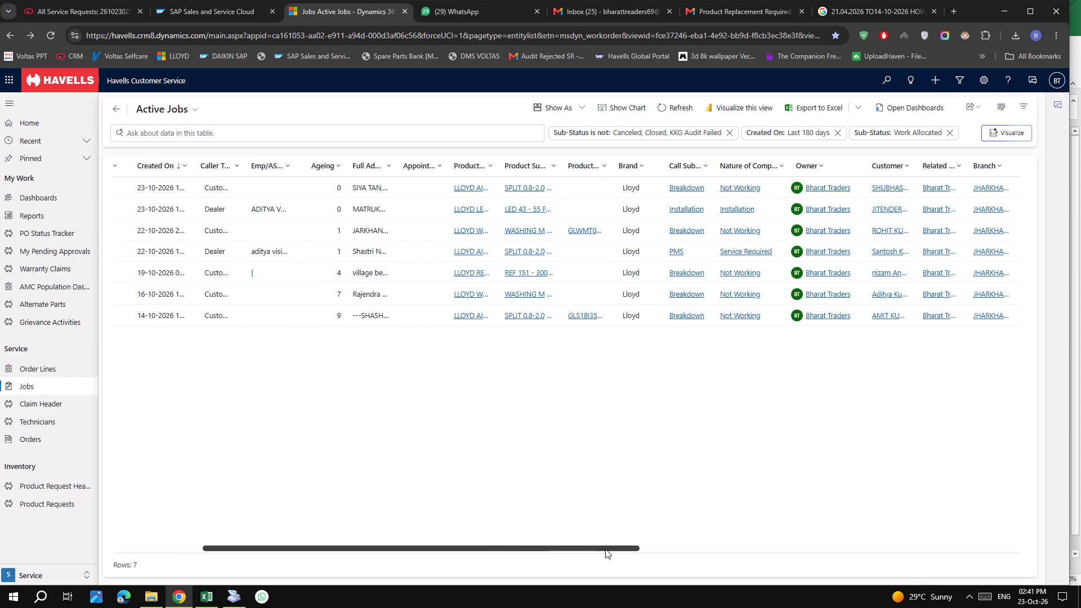
left_click_drag(605, 549, 475, 565)
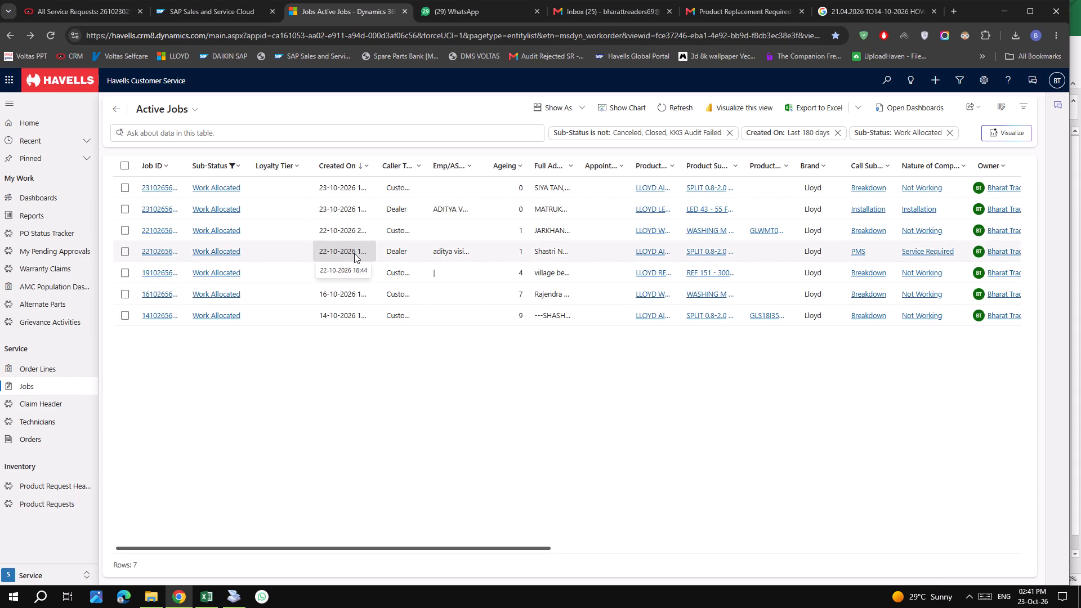
left_click_drag(541, 551, 559, 551)
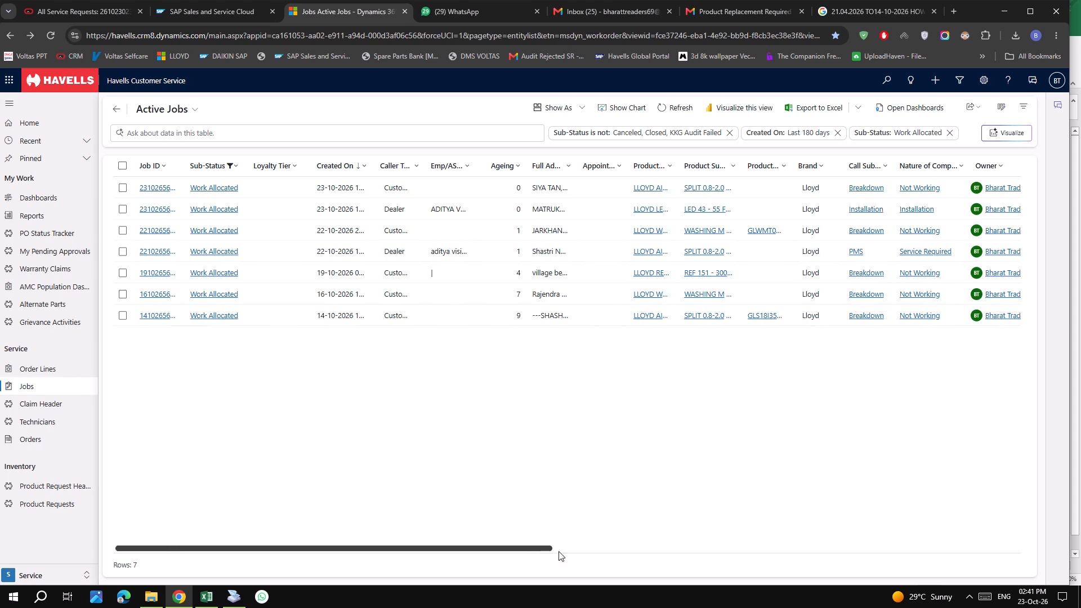
Examine the Work Allocated jobs' creation date, caller type, ageing, product, complaint, customer, branch and district details.
left_click_drag(559, 551, 604, 551)
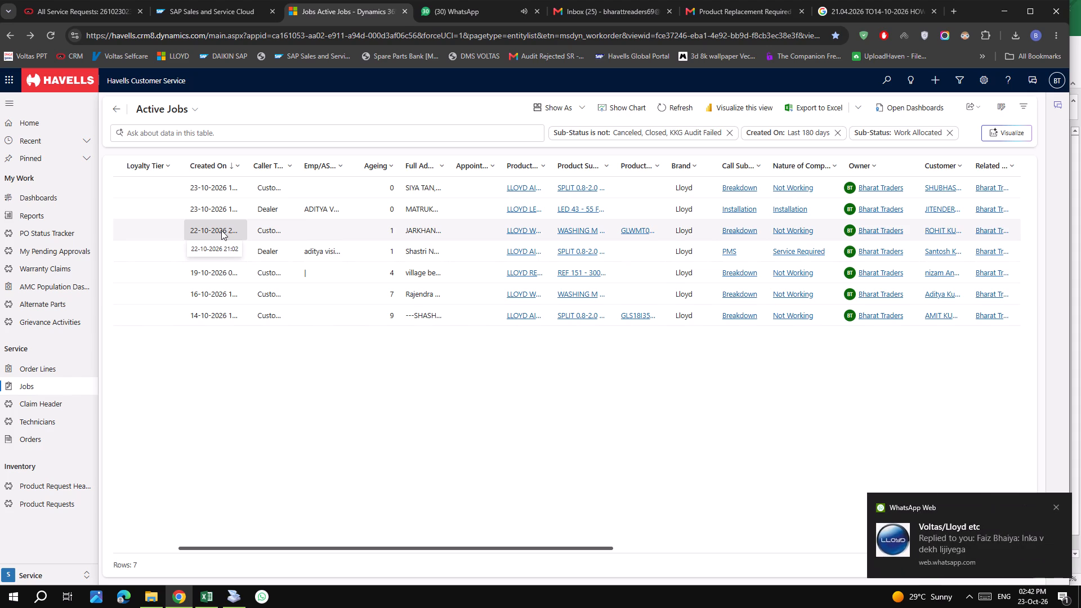
left_click(445, 390)
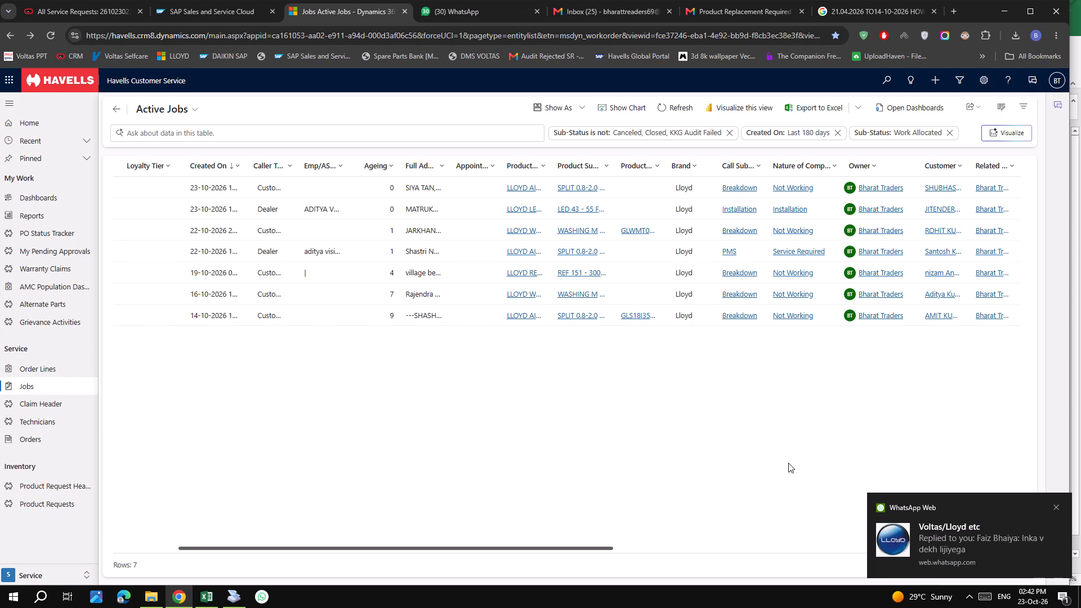
left_click_drag(612, 548, 613, 548)
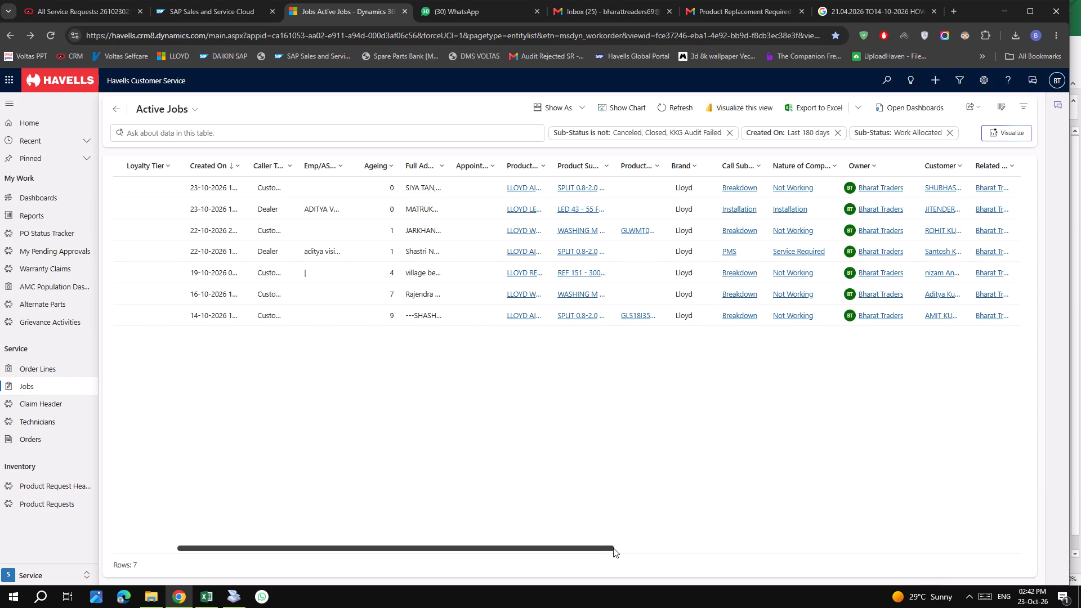
left_click_drag(613, 548, 659, 540)
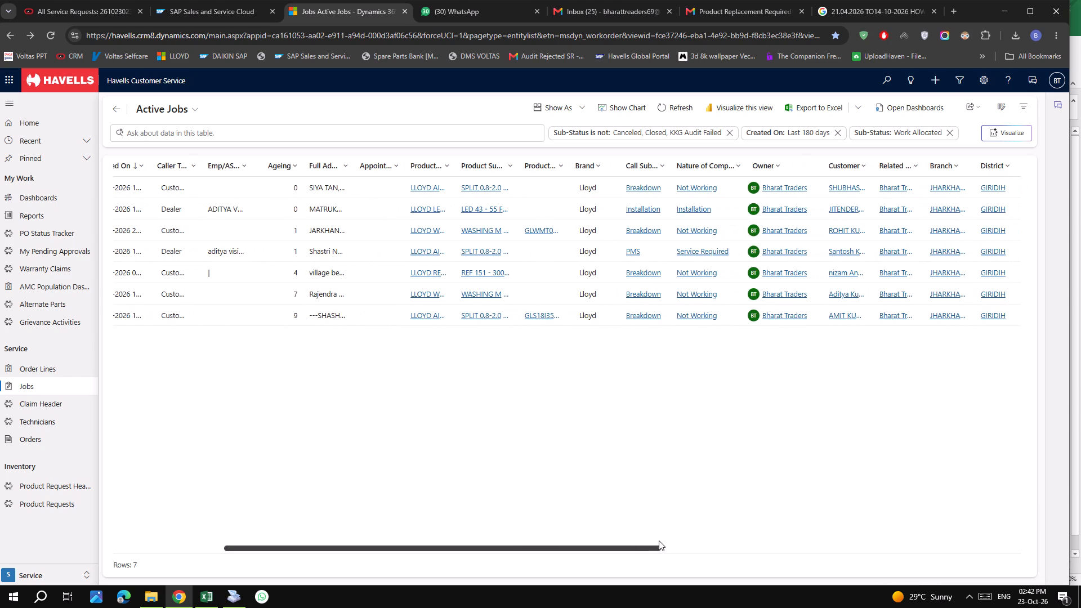
left_click_drag(659, 540, 664, 540)
scroll(647, 363, "up", 4)
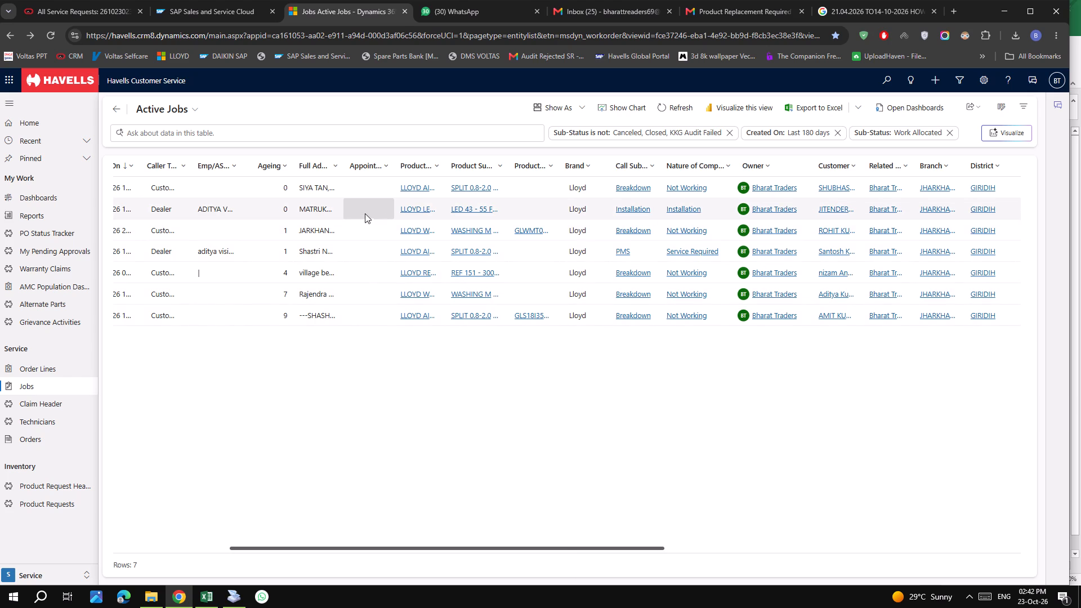
left_click_drag(482, 548, 467, 548)
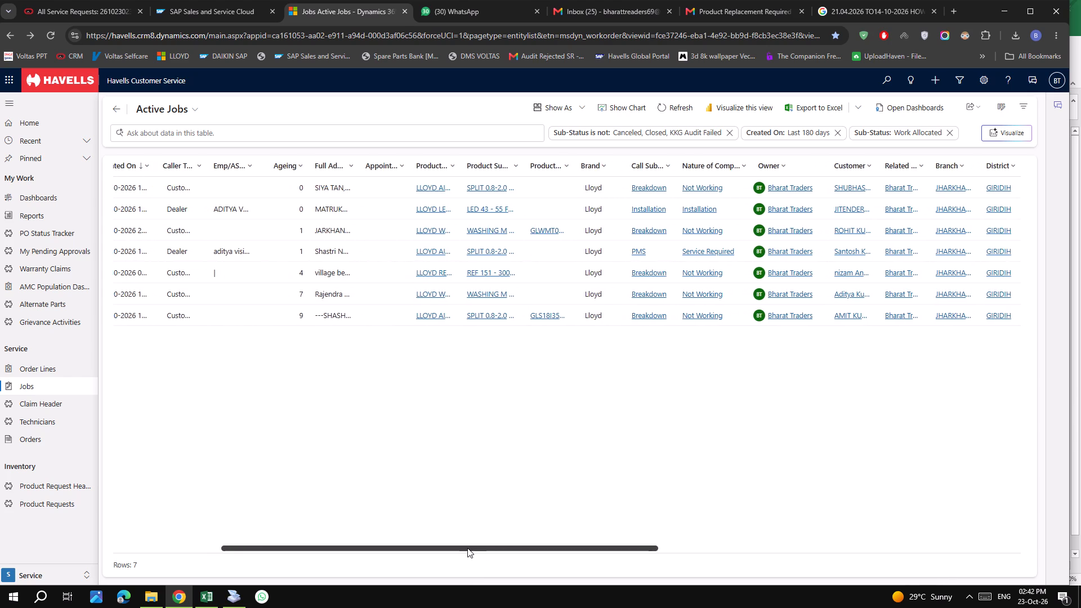
left_click_drag(467, 548, 454, 545)
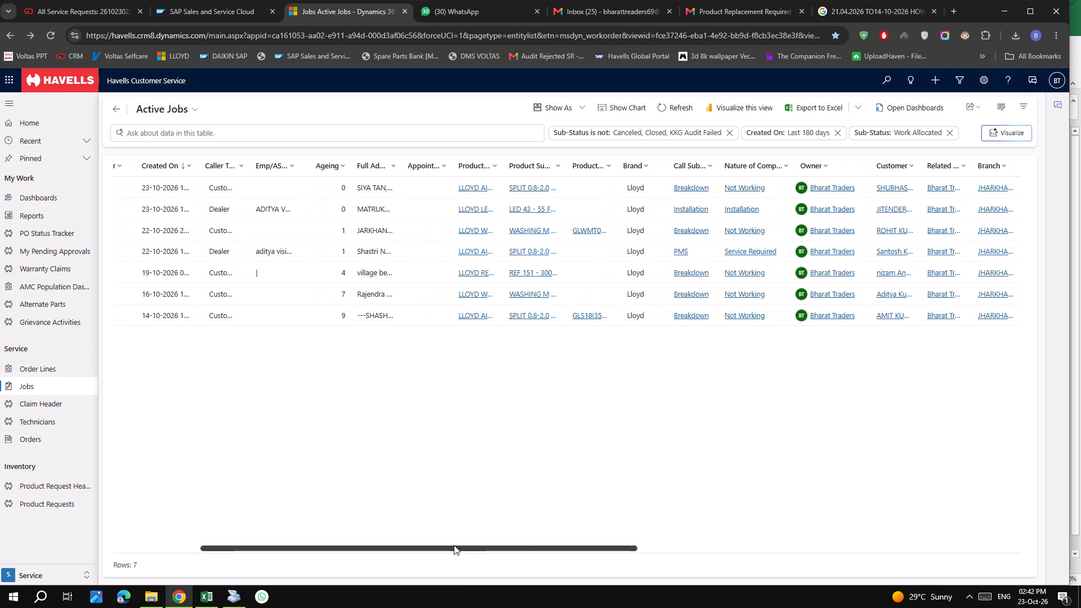
left_click_drag(454, 545, 473, 540)
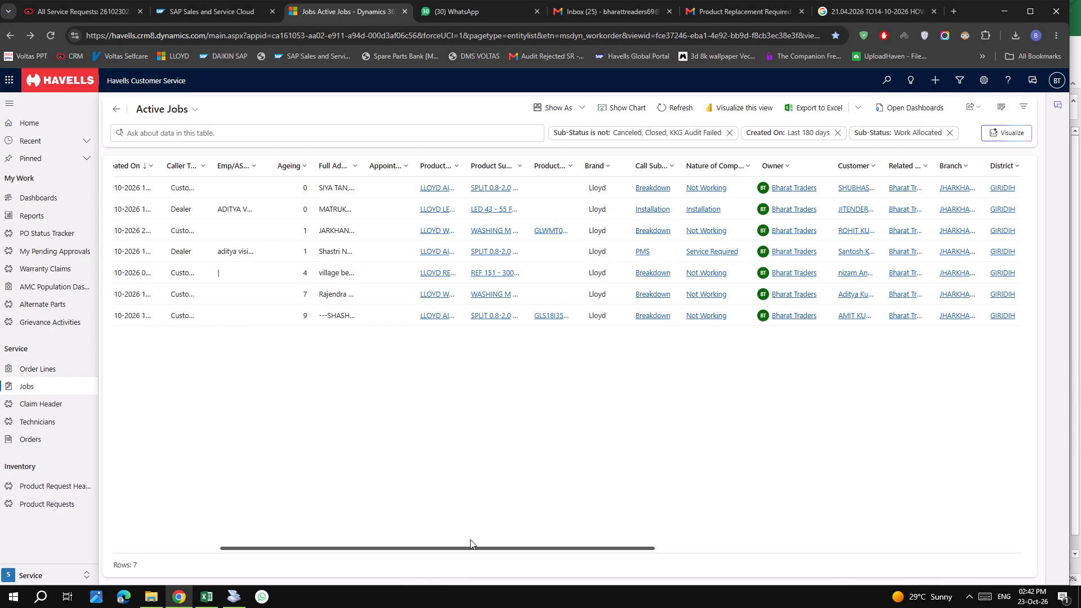
left_click_drag(471, 547, 417, 547)
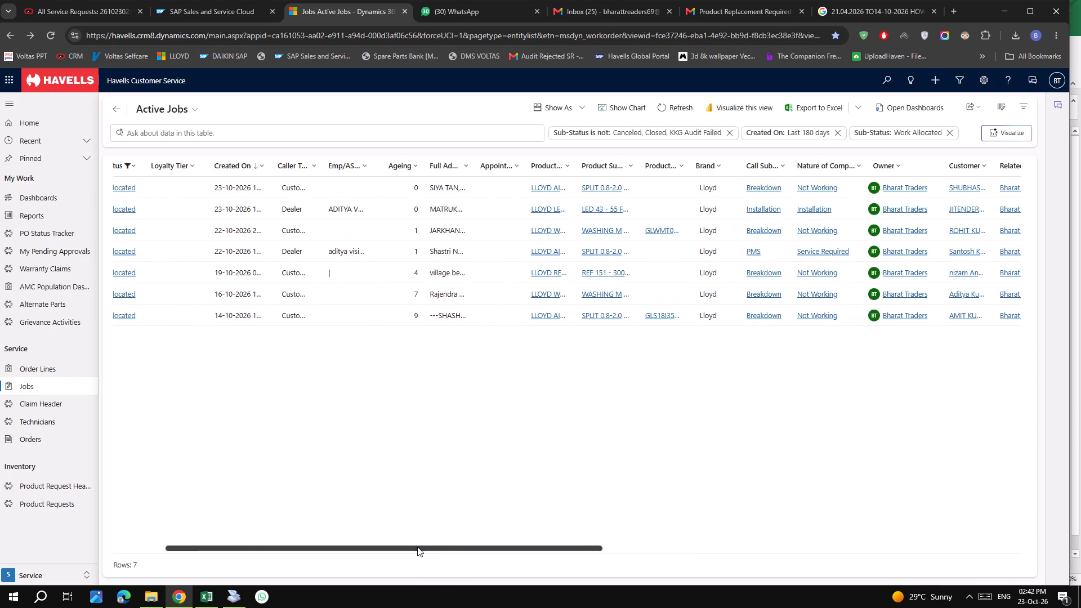
left_click_drag(417, 547, 148, 585)
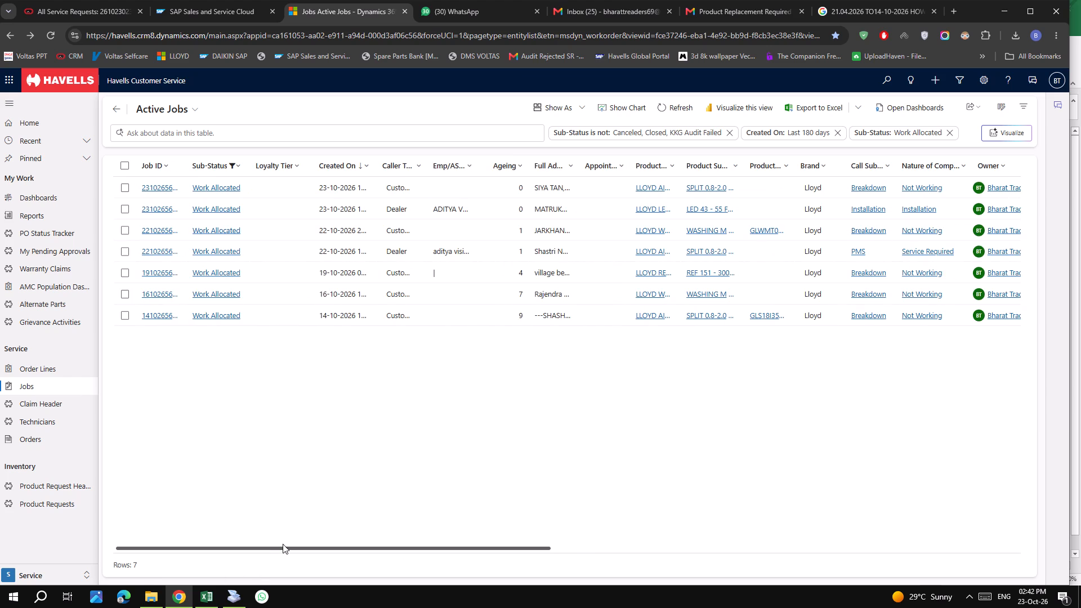
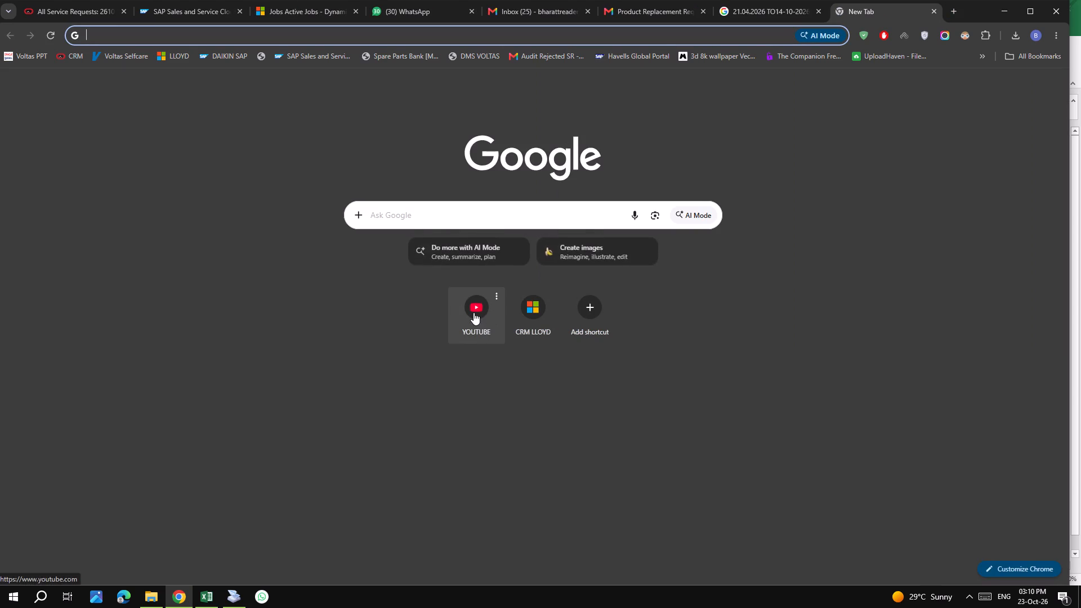
Open YouTube and play the "Alfaaz (8D)" slowed and reverb song video from the home feed.
left_click(474, 312)
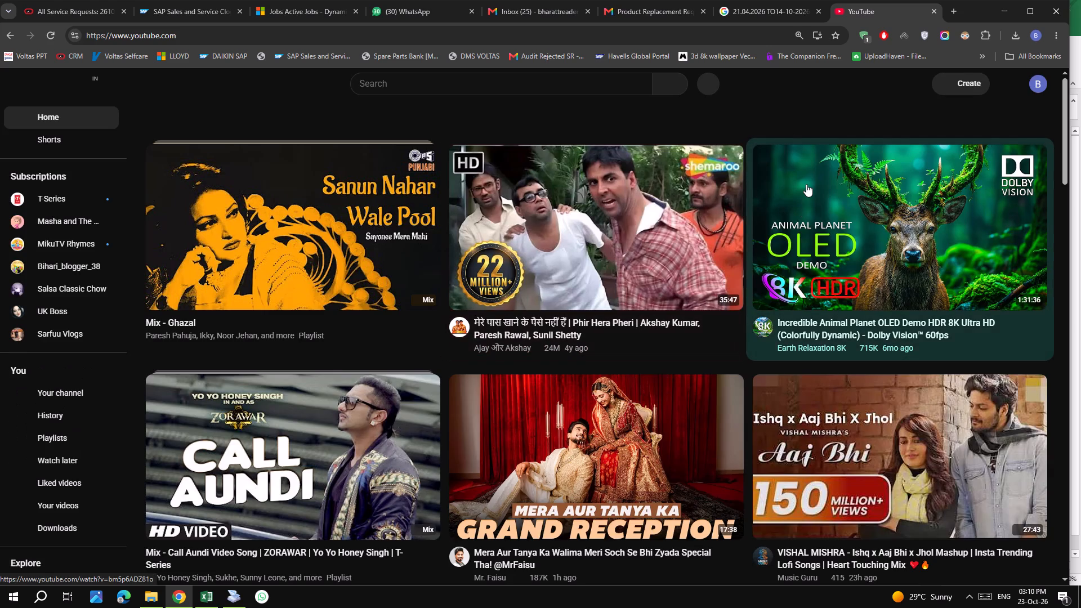
scroll(776, 306, "down", 3)
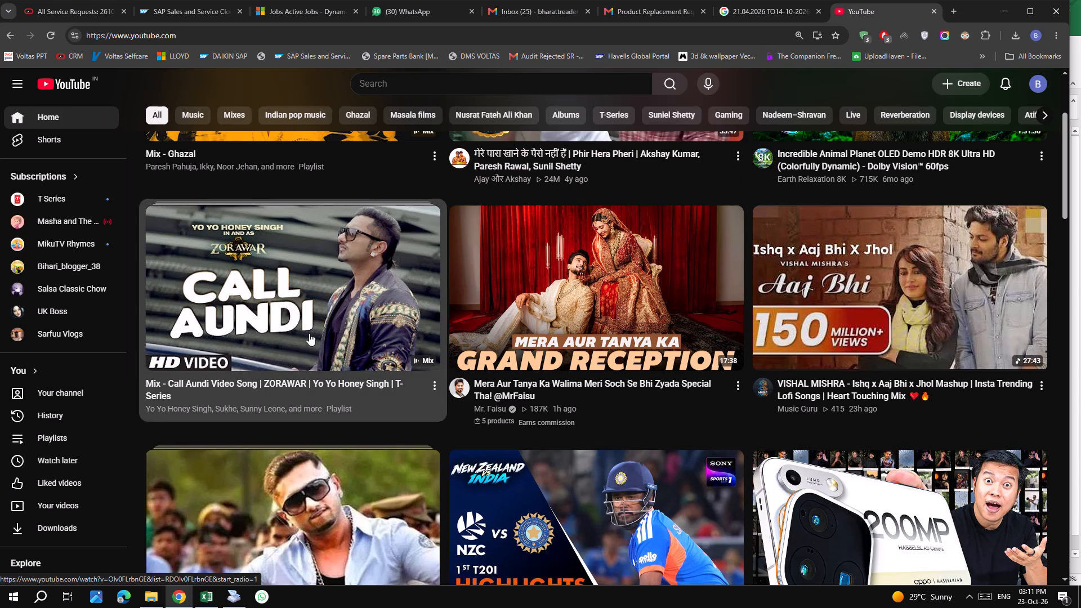
scroll(315, 243, "down", 1)
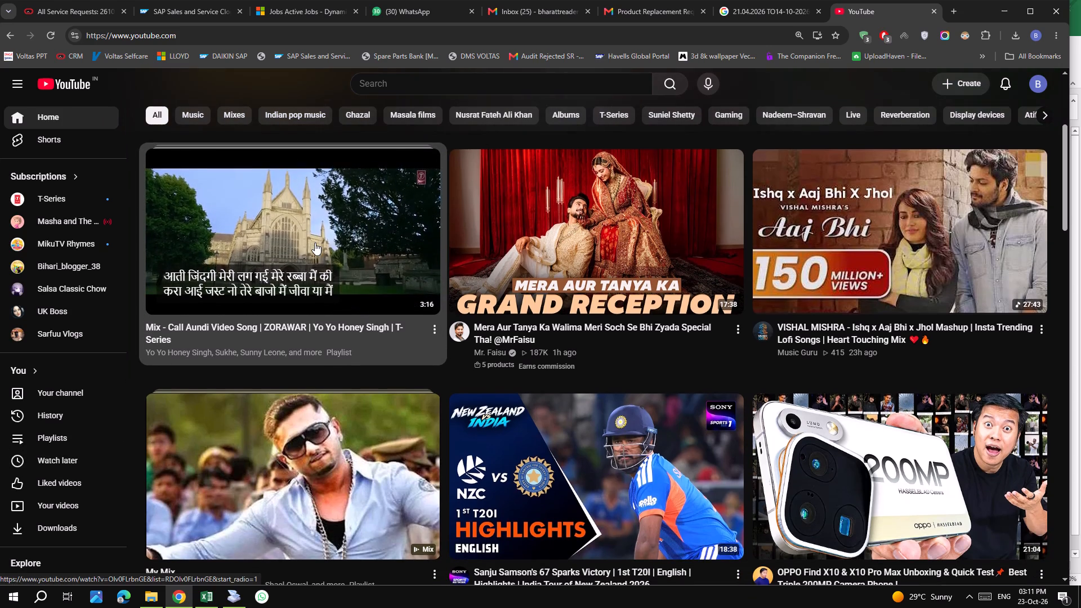
scroll(315, 243, "down", 4)
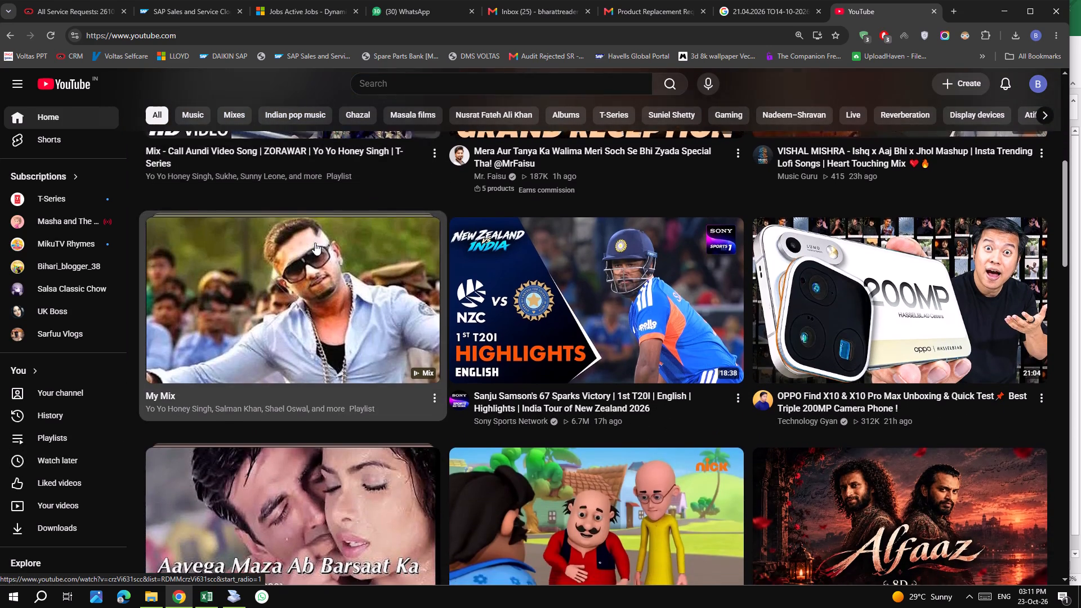
scroll(315, 243, "down", 3)
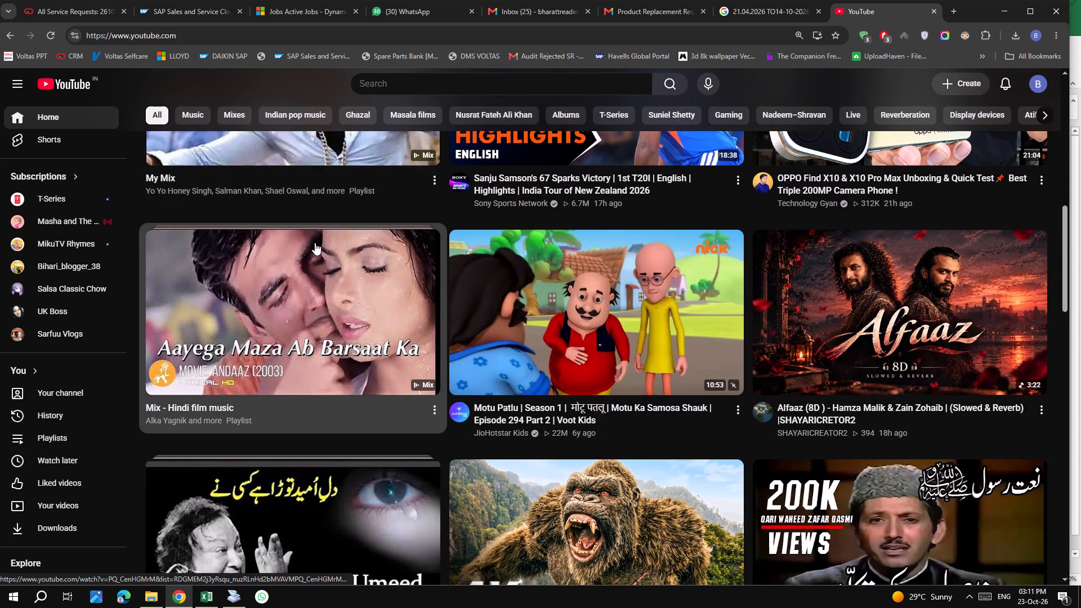
scroll(315, 243, "down", 1)
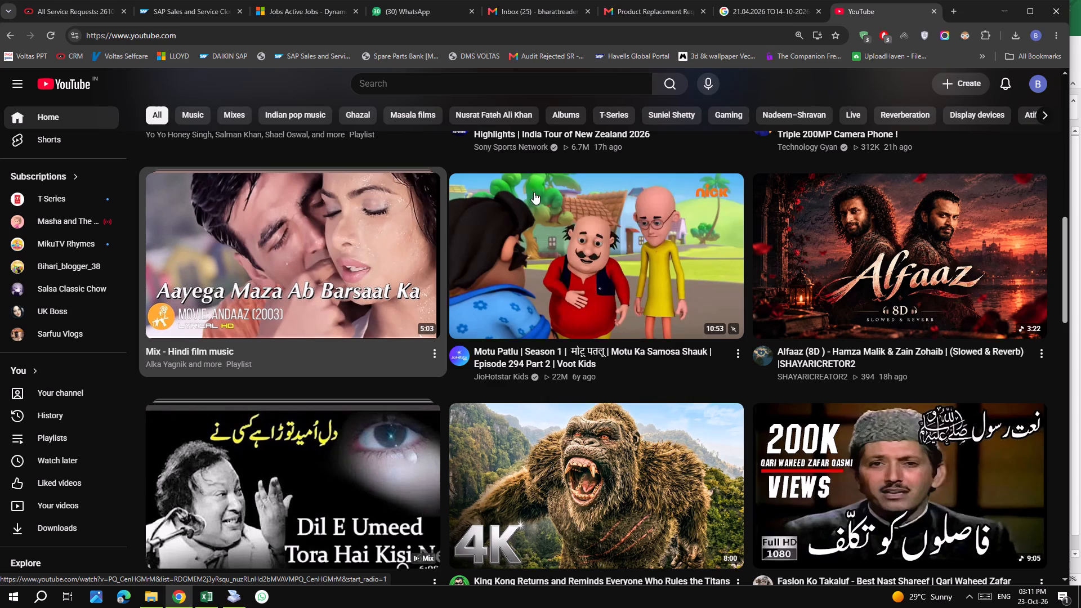
left_click(854, 290)
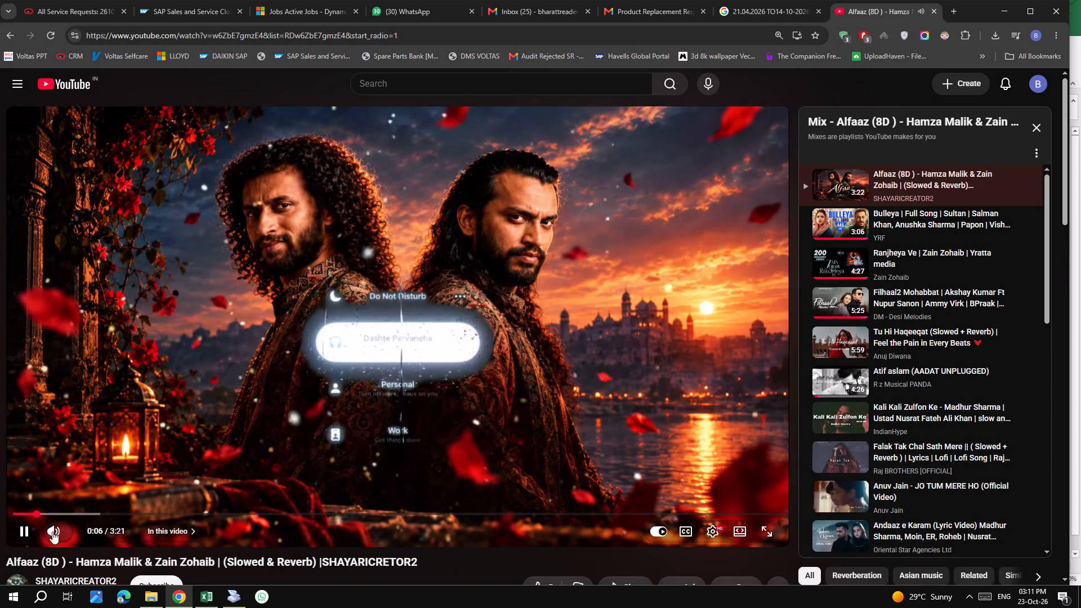
Mute the playing Alfaaz (8D) video.
left_click(52, 531)
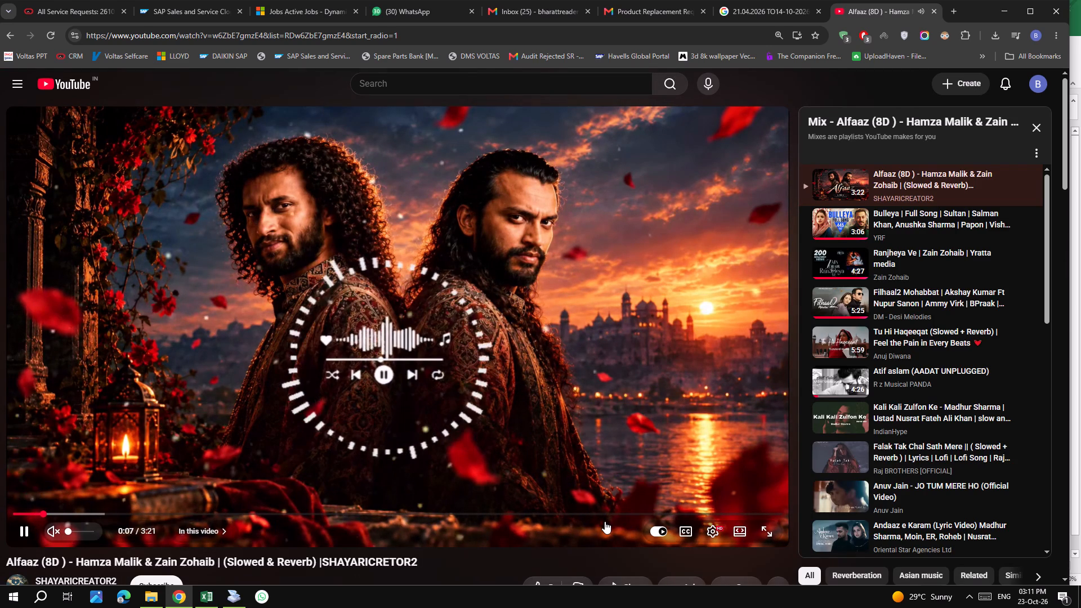